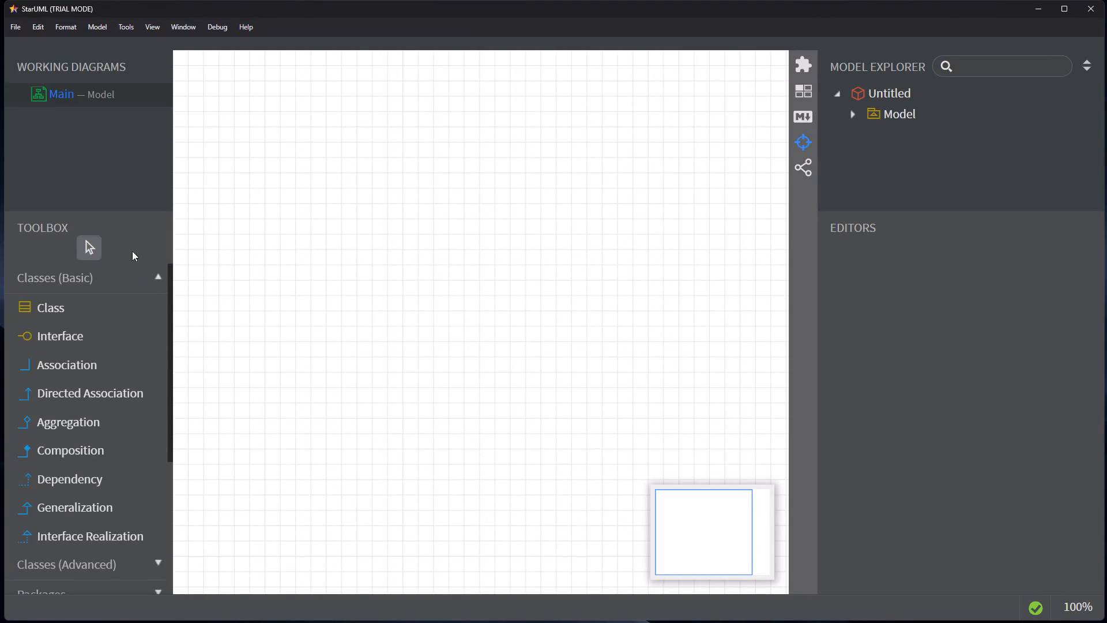
# Create a new empty project.
pyautogui.click(19, 29)
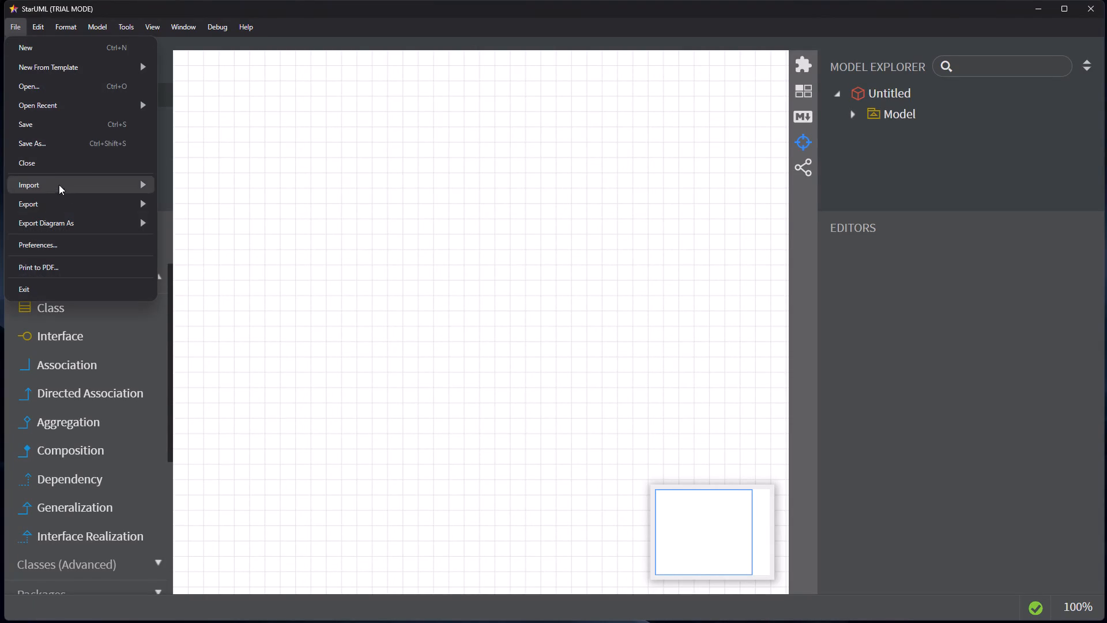
pyautogui.click(107, 45)
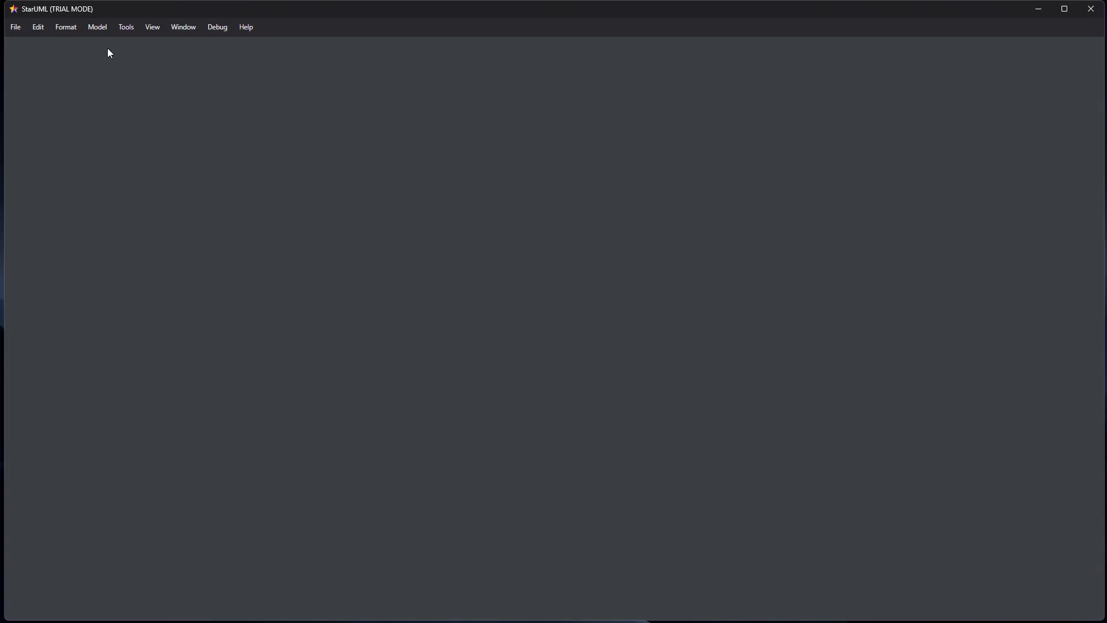
pyautogui.click(736, 119)
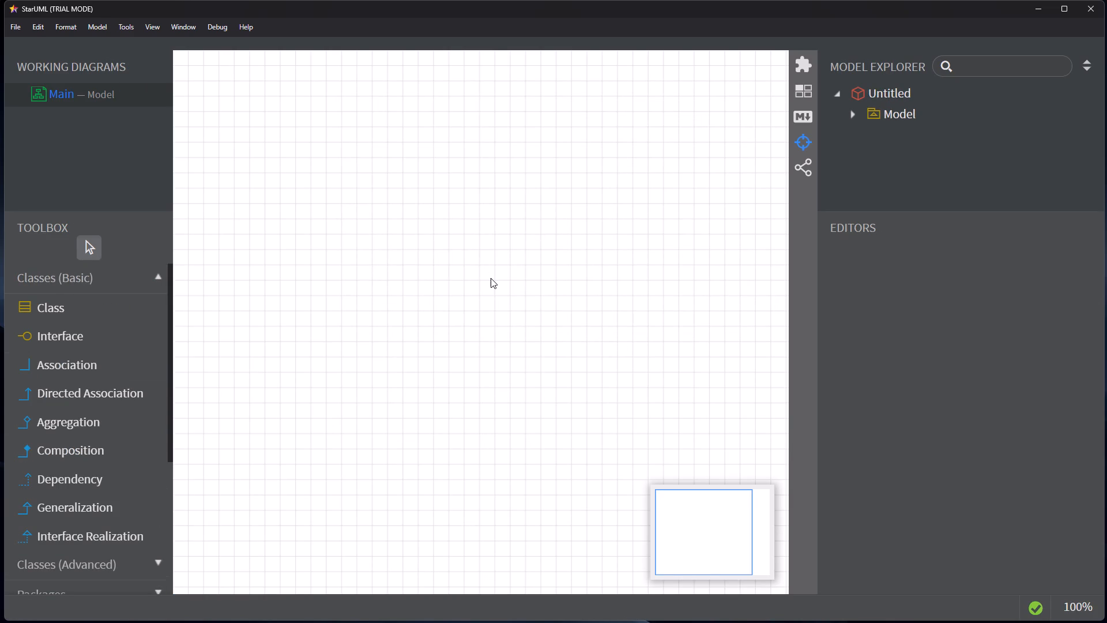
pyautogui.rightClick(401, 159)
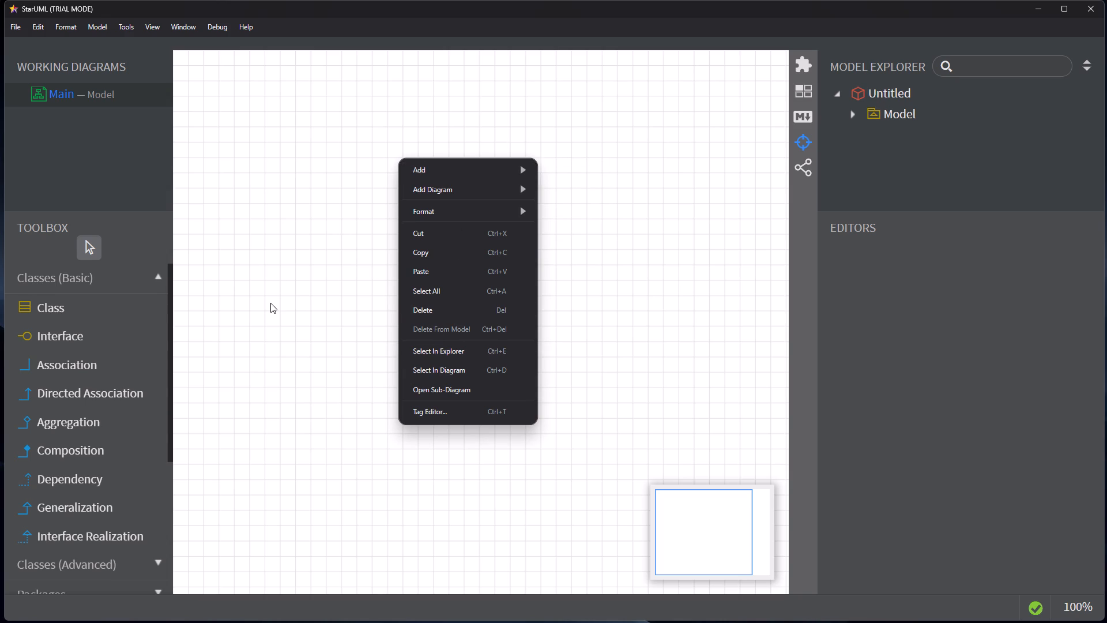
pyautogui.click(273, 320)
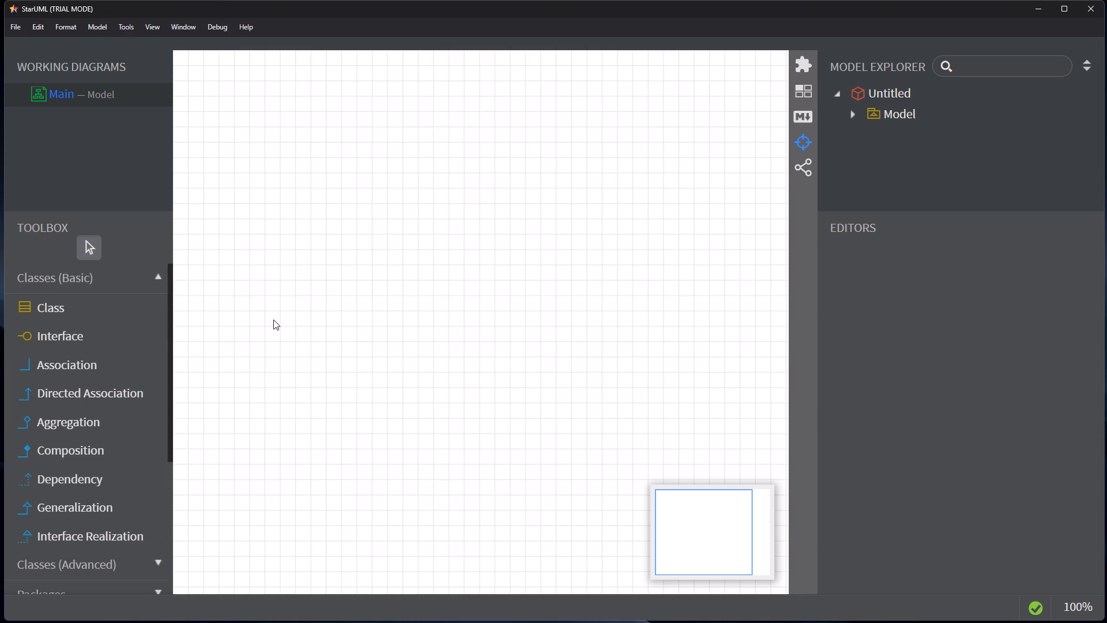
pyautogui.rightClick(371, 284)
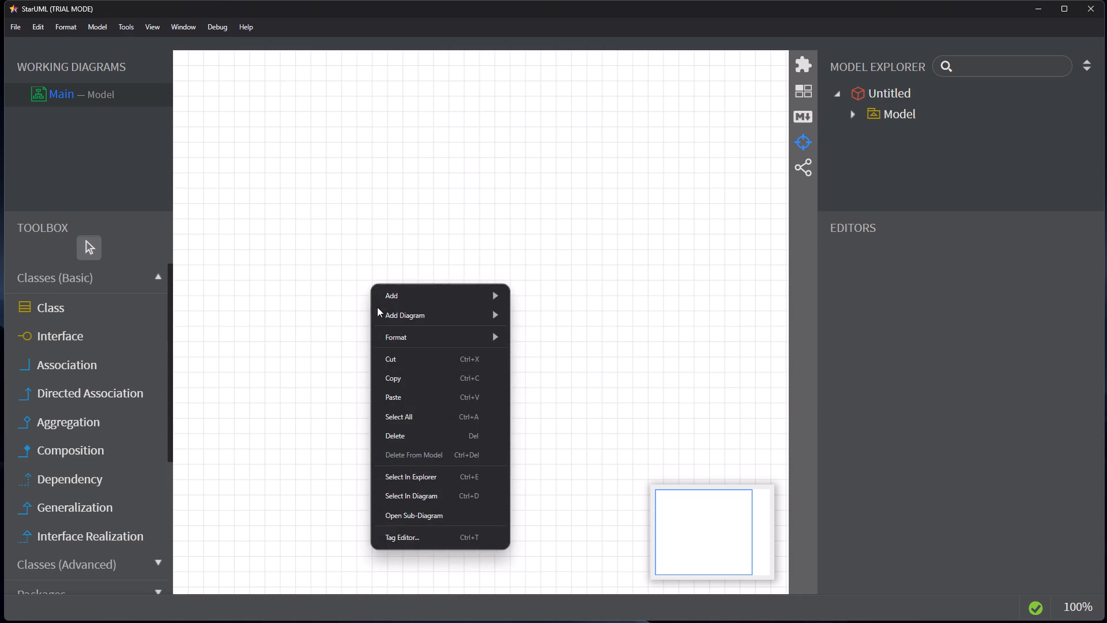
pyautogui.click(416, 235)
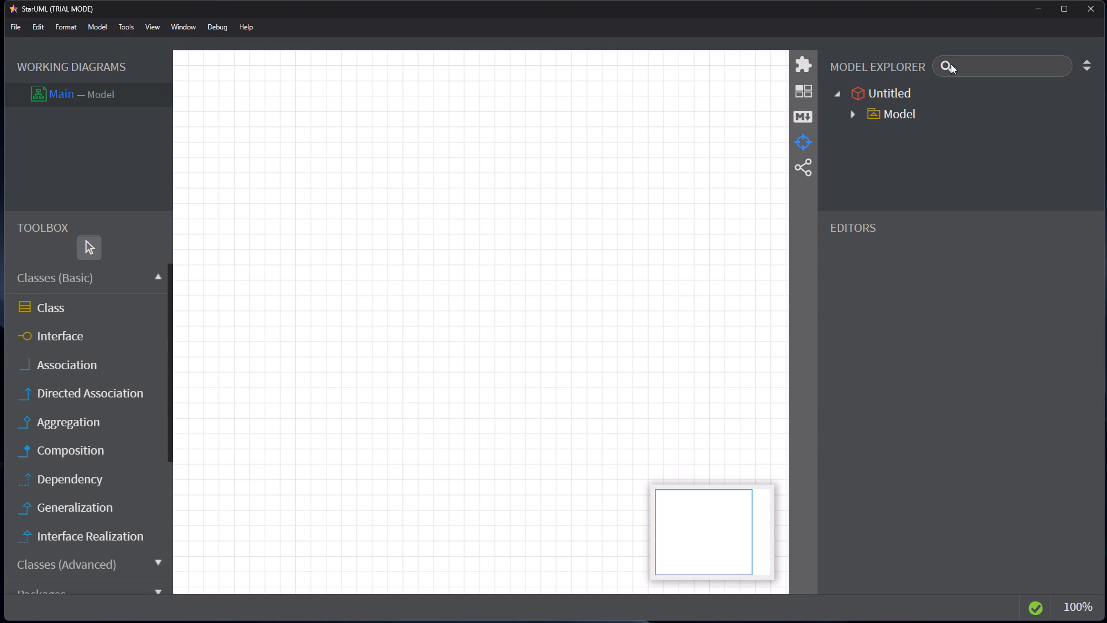
# Add a Use Case Diagram to the Untitled project in the model tree.
pyautogui.rightClick(995, 125)
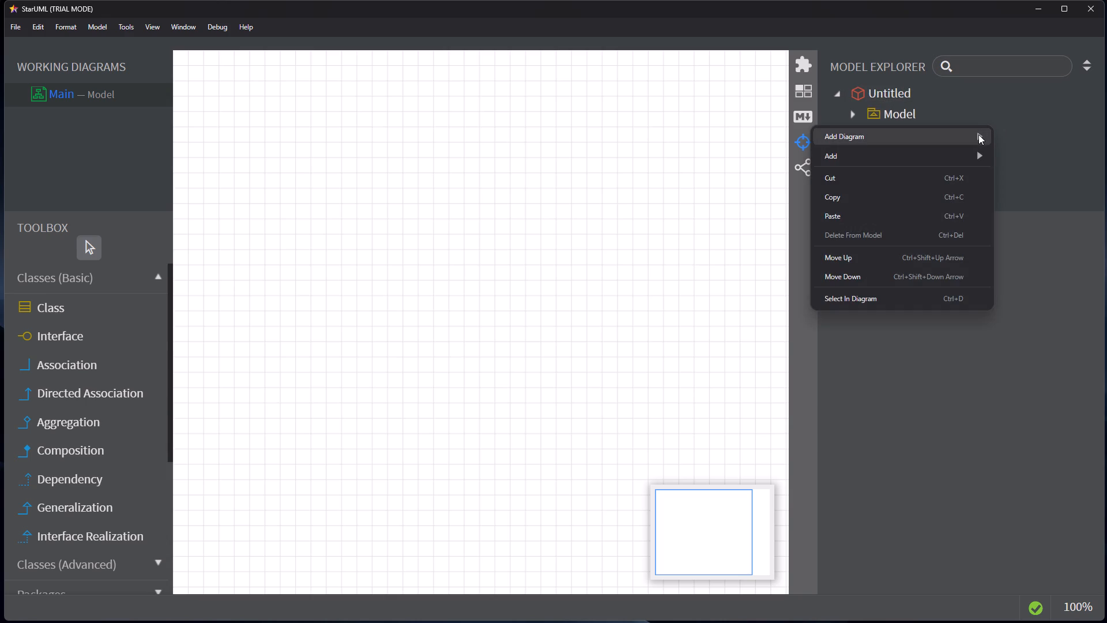
pyautogui.click(978, 134)
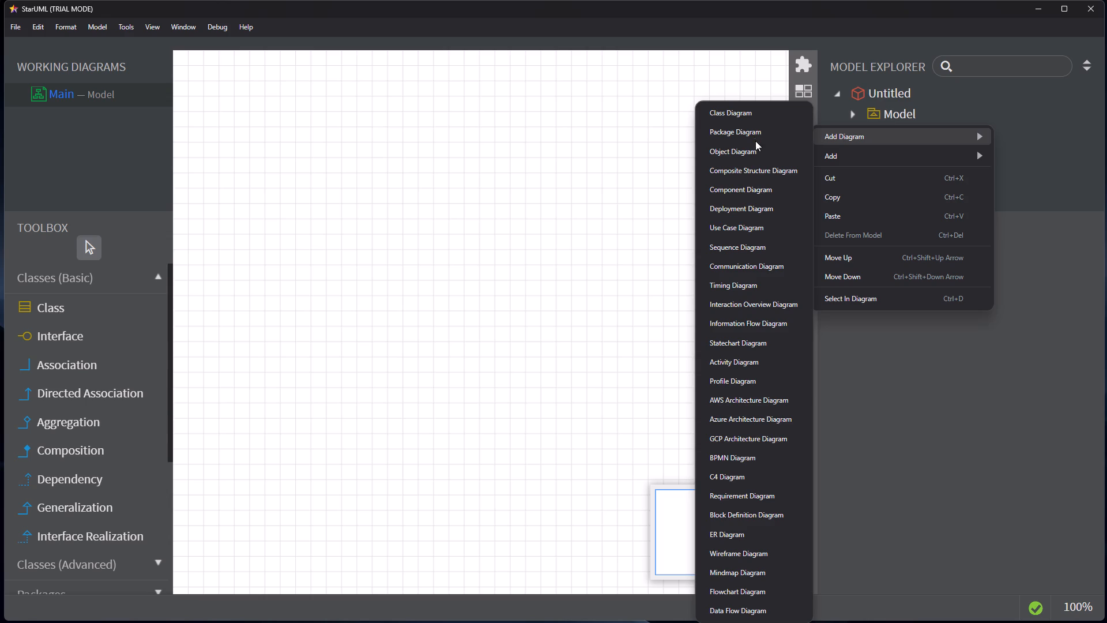
pyautogui.click(754, 228)
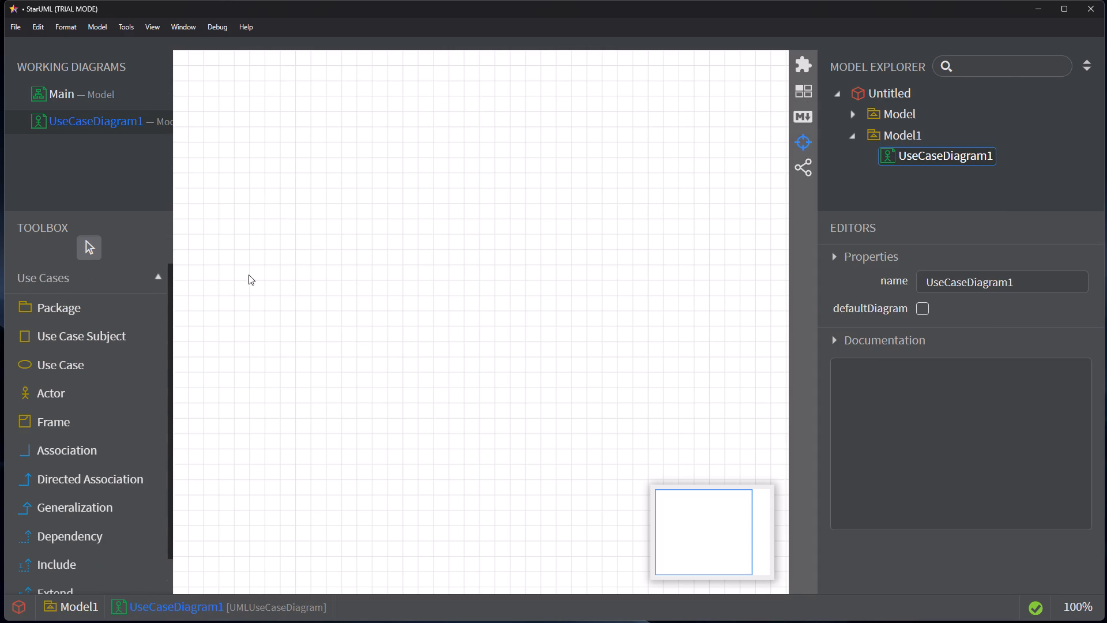
# Place an actor in the upper-left area of the use case diagram and name it Customer.
pyautogui.click(135, 390)
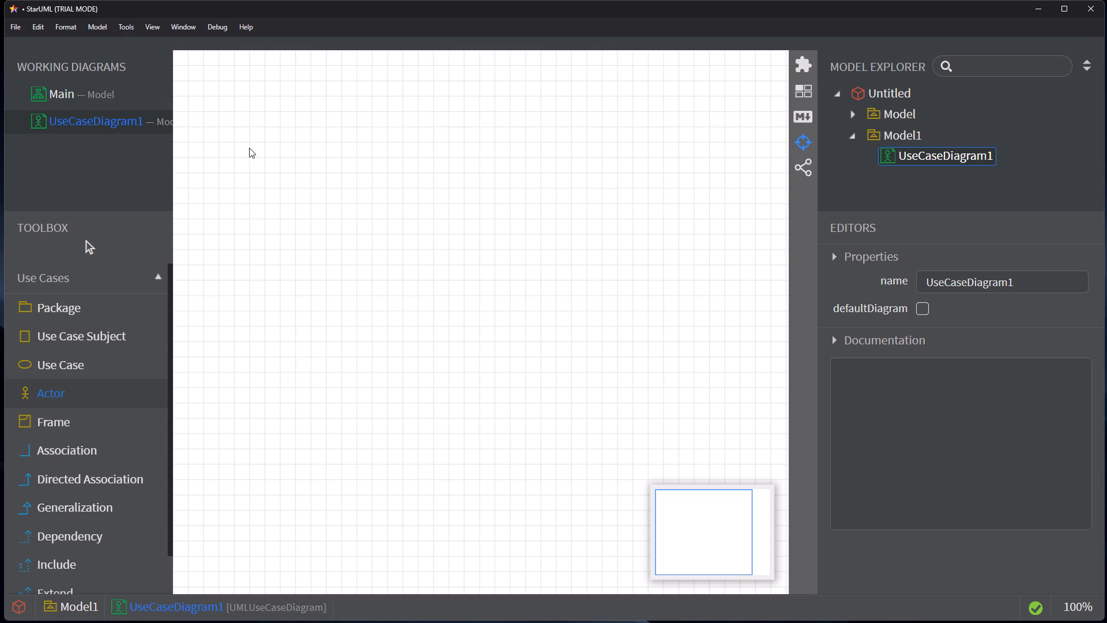
pyautogui.moveTo(249, 148); pyautogui.dragTo(295, 231)
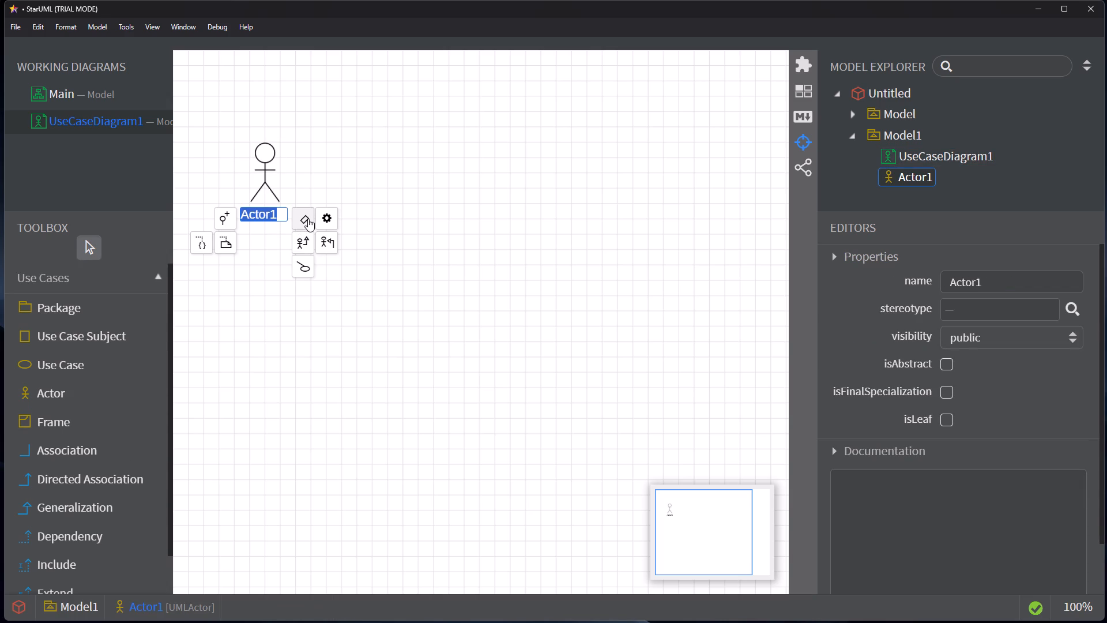
pyautogui.write('Cu')
pyautogui.write('stomer')
pyautogui.press('Return')
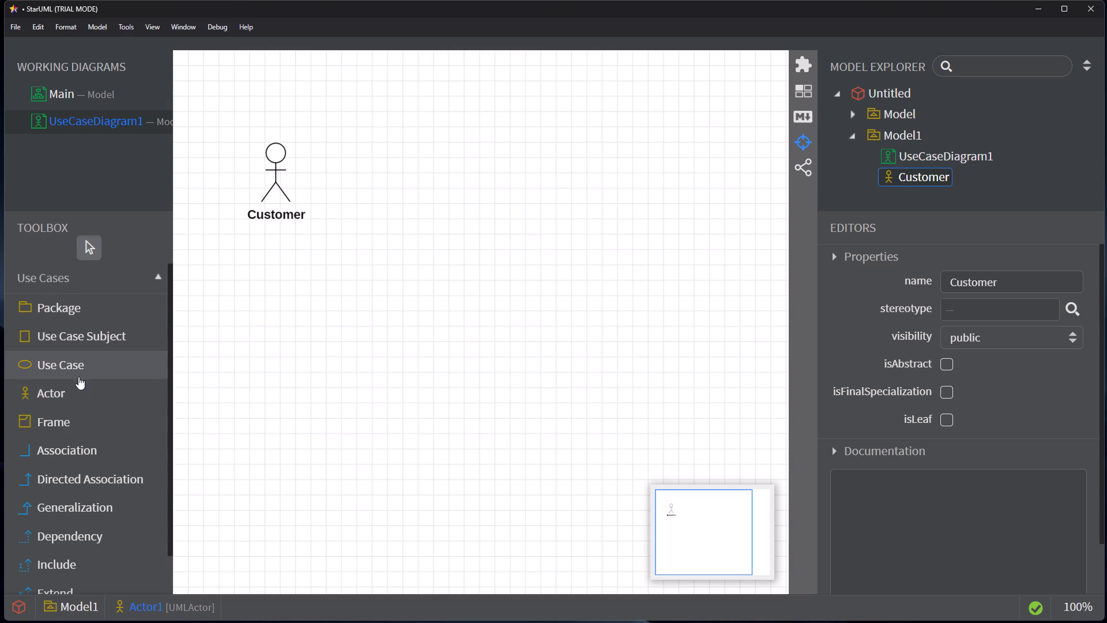
# Place a second actor below Customer and name it Admin.
pyautogui.click(78, 401)
pyautogui.moveTo(240, 260); pyautogui.dragTo(281, 322)
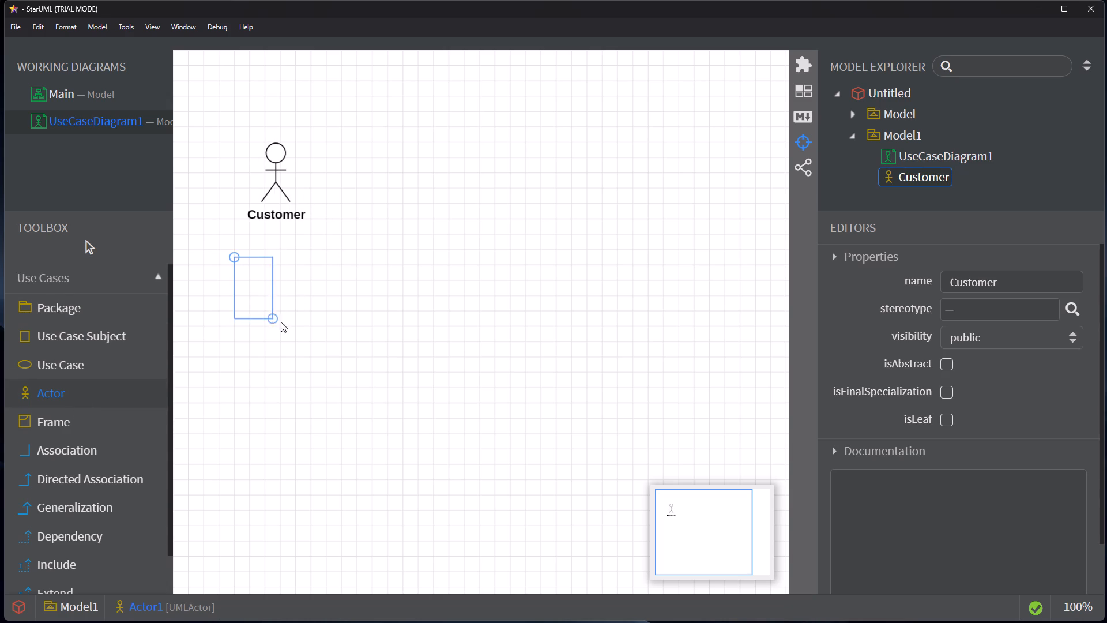
pyautogui.moveTo(281, 322); pyautogui.dragTo(298, 352)
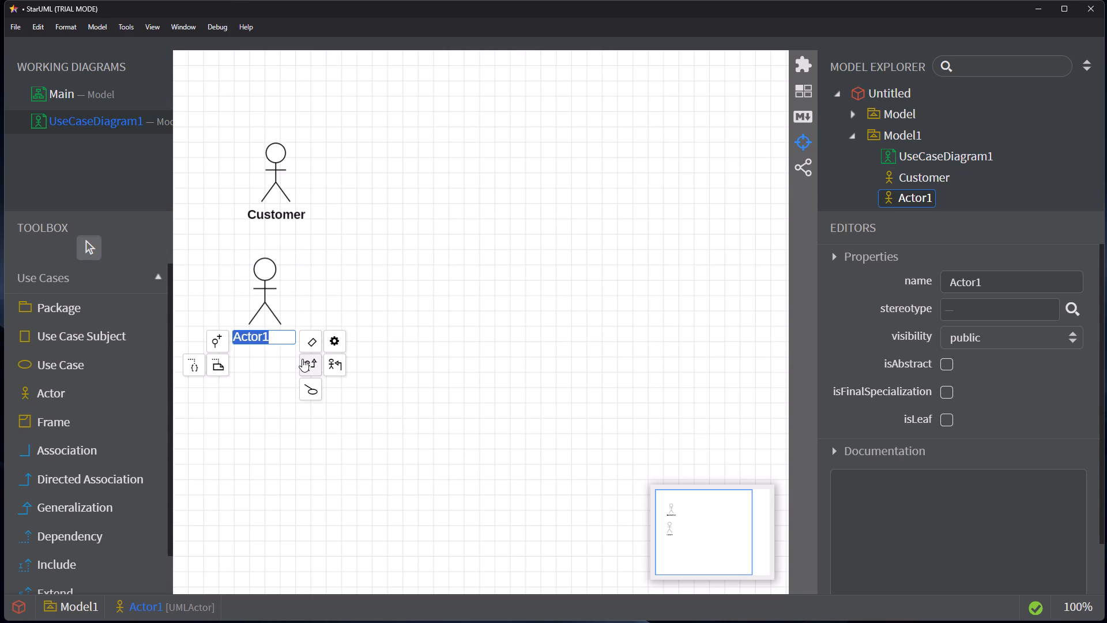
pyautogui.write('Admin')
pyautogui.press('Return')
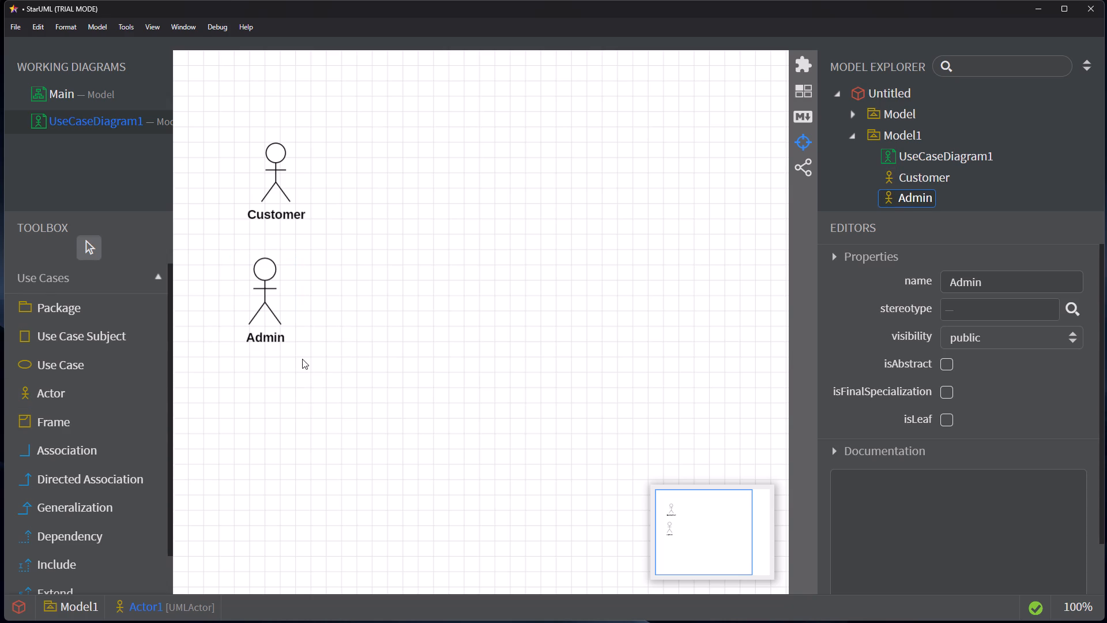
# Place a third actor below Admin and name it Payment Gateway.
pyautogui.click(86, 398)
pyautogui.moveTo(250, 406); pyautogui.dragTo(308, 503)
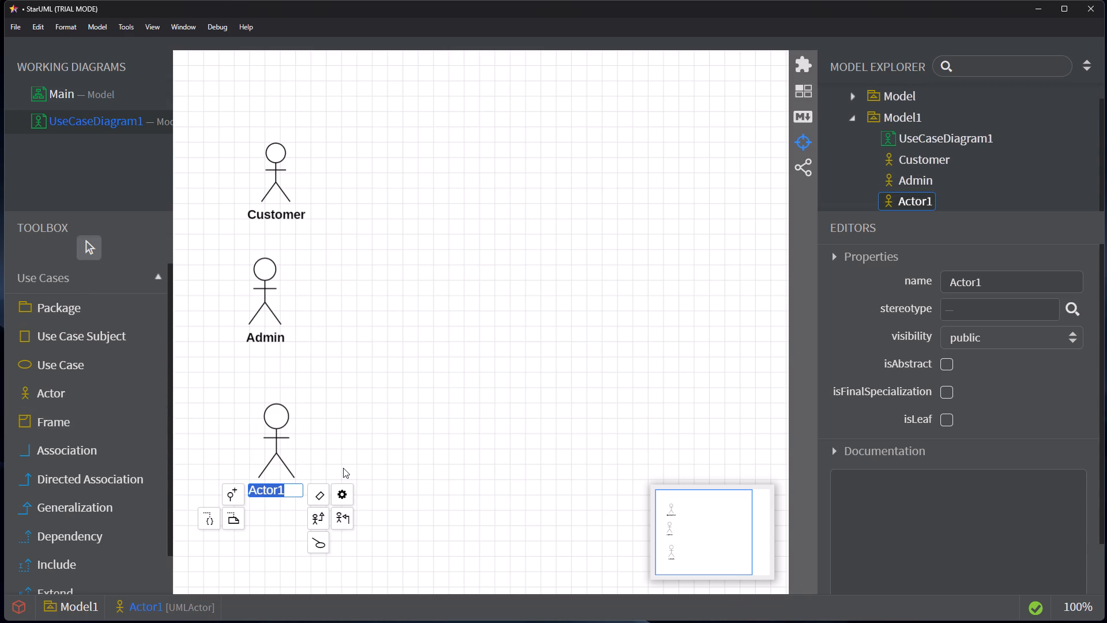
pyautogui.write('Pay')
pyautogui.write('ment Gateway')
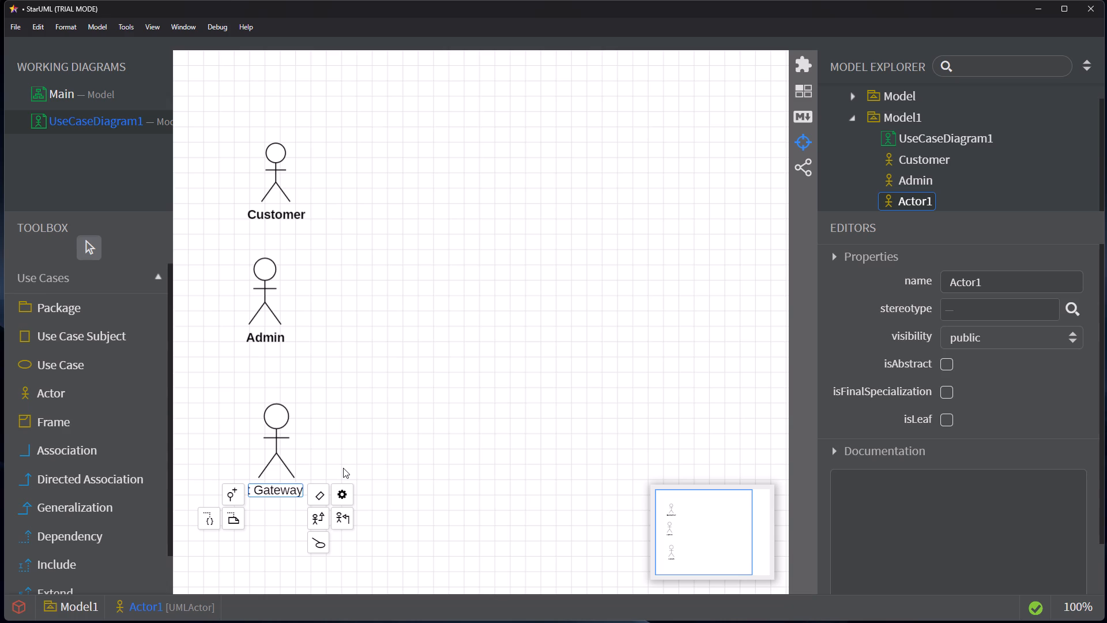
pyautogui.press('Return')
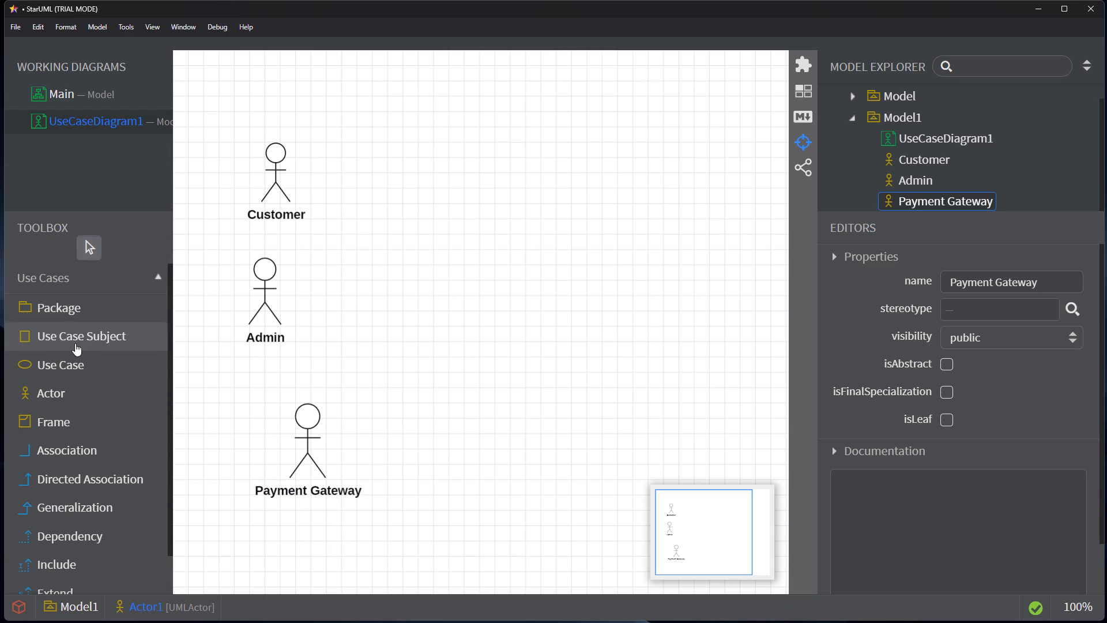
# Draw a large, tall Rounded Rectangle to the right of the three actors as the frame for the use cases.
pyautogui.click(73, 375)
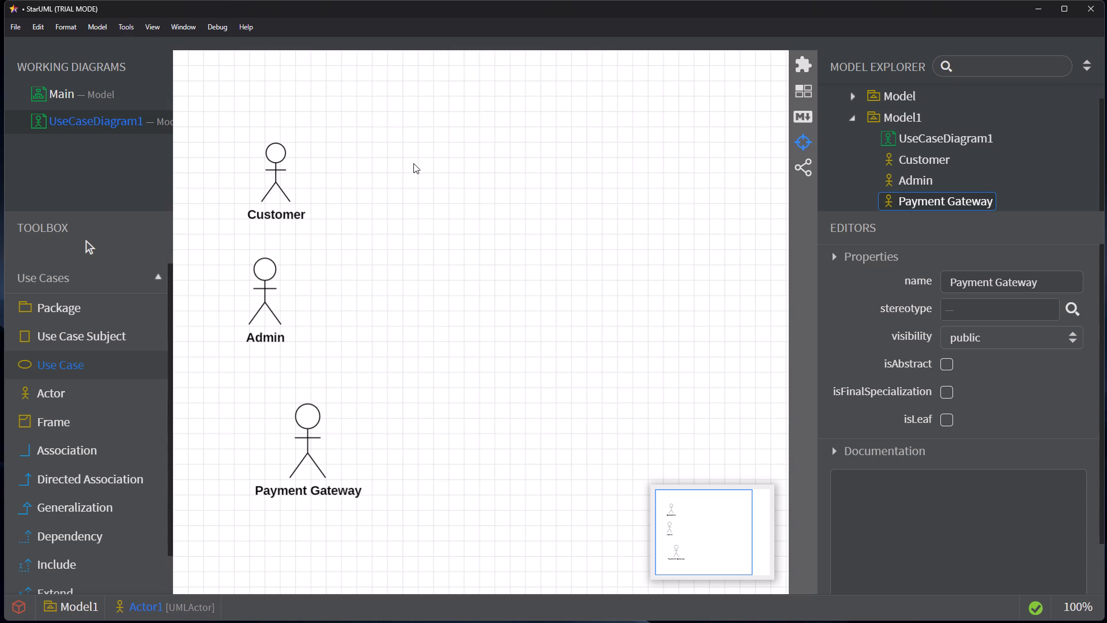
pyautogui.scroll(-1, 96, 475)
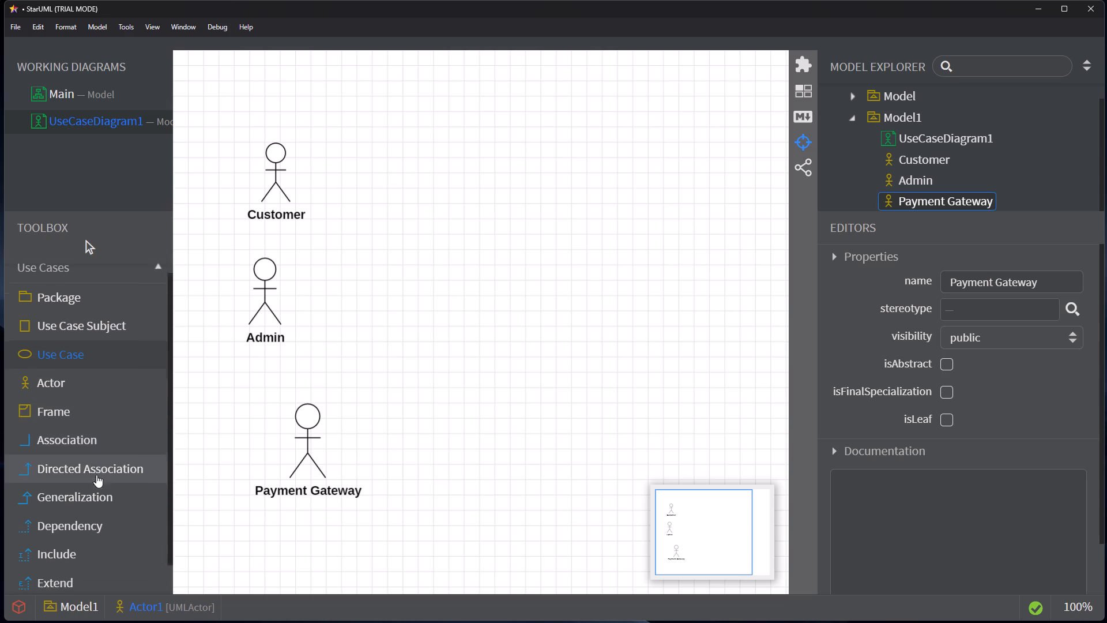
pyautogui.scroll(3, 95, 468)
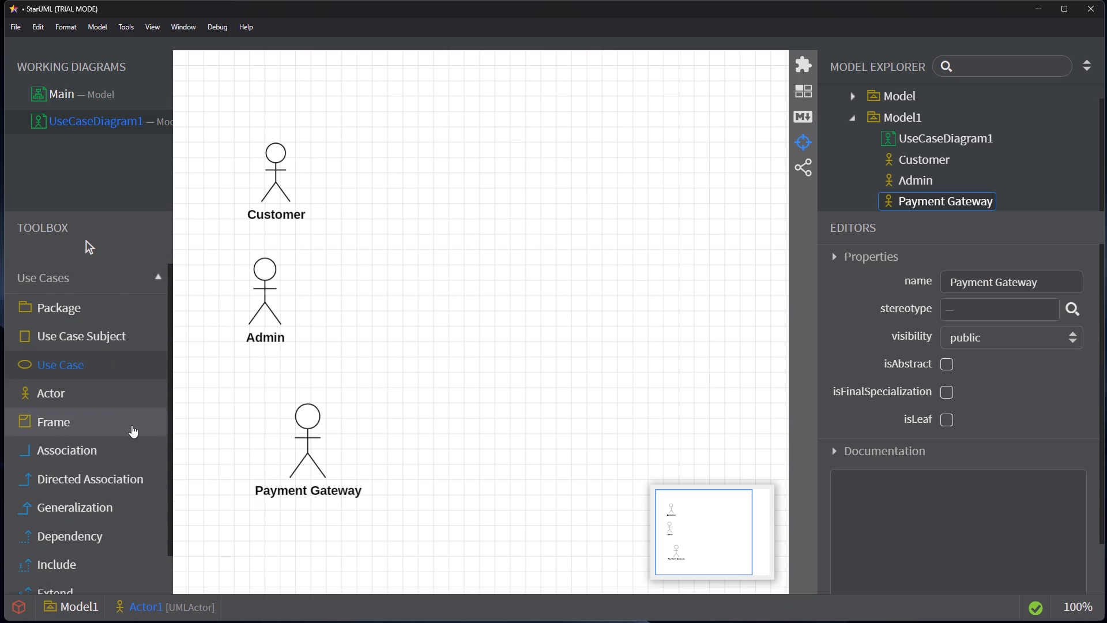
pyautogui.scroll(-5, 131, 490)
pyautogui.click(115, 572)
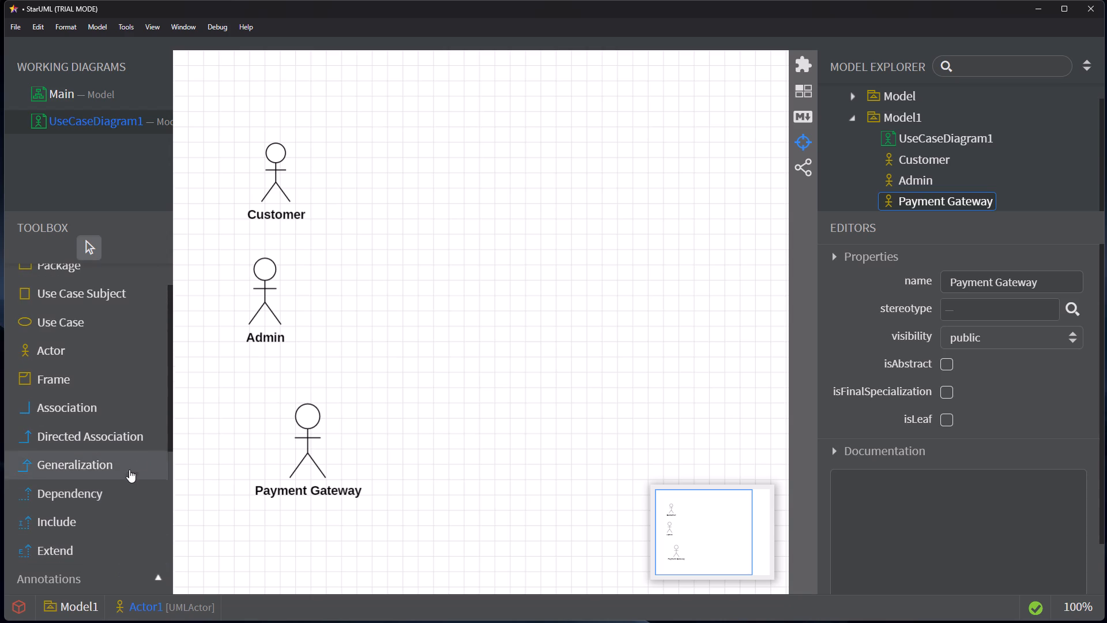
pyautogui.scroll(-4, 129, 478)
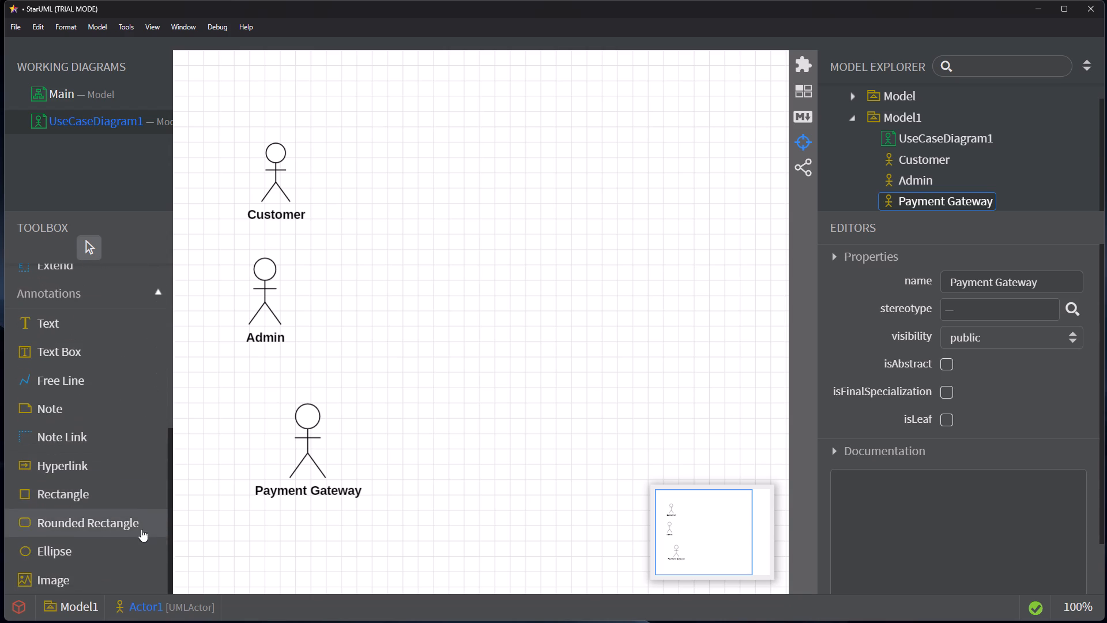
pyautogui.click(133, 522)
pyautogui.moveTo(393, 108); pyautogui.dragTo(436, 148)
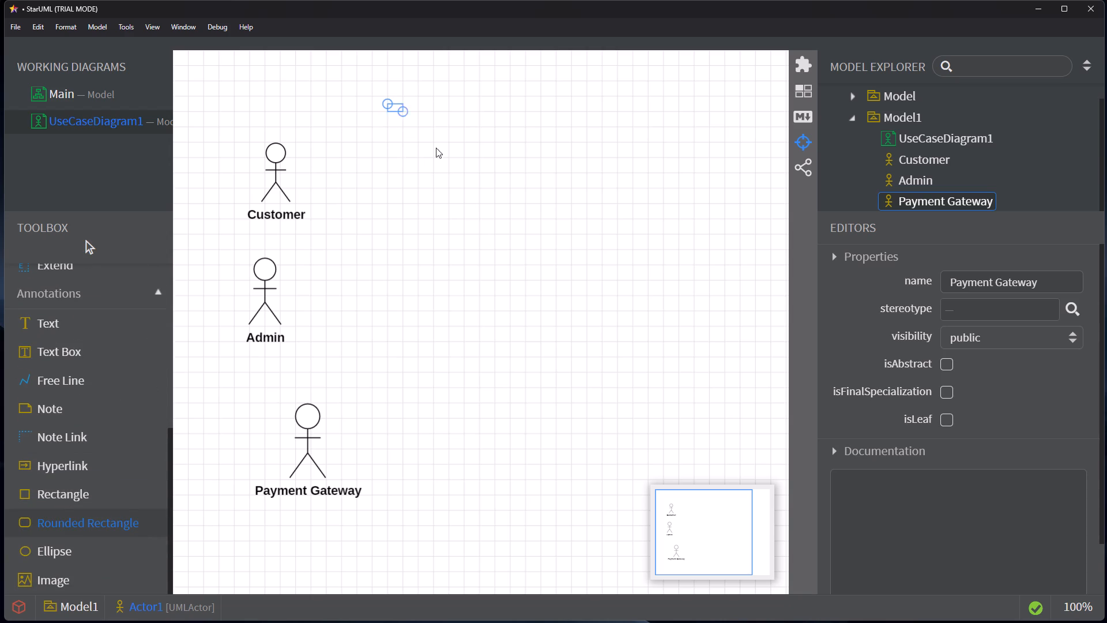
pyautogui.moveTo(436, 148); pyautogui.dragTo(604, 431)
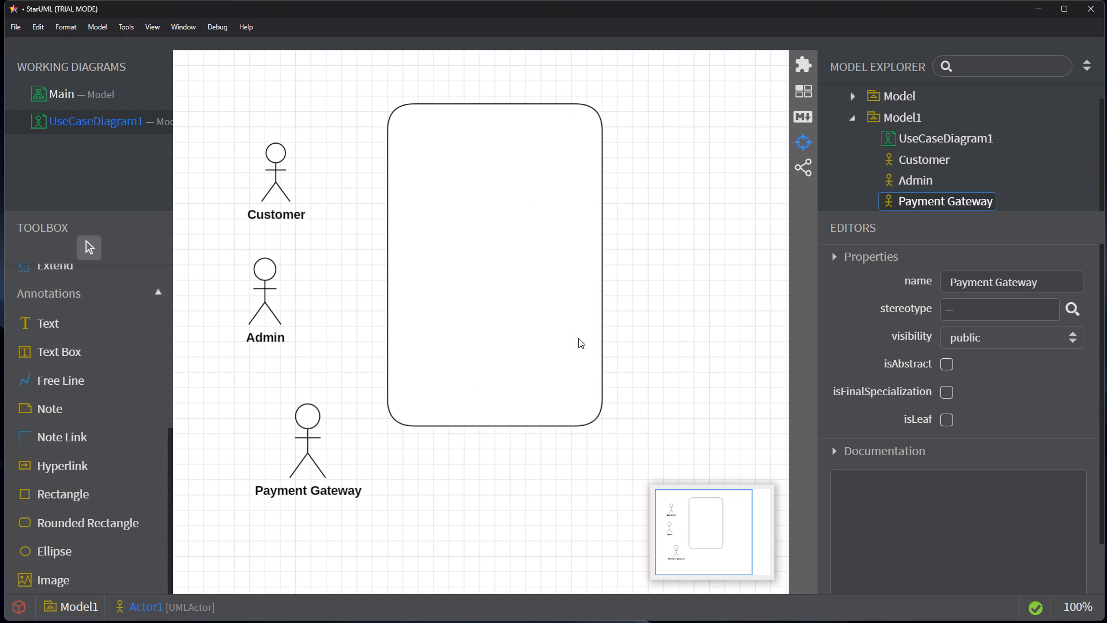
# Add a use case at the top inside the rounded rectangle and name it Register.
pyautogui.scroll(8, 42, 348)
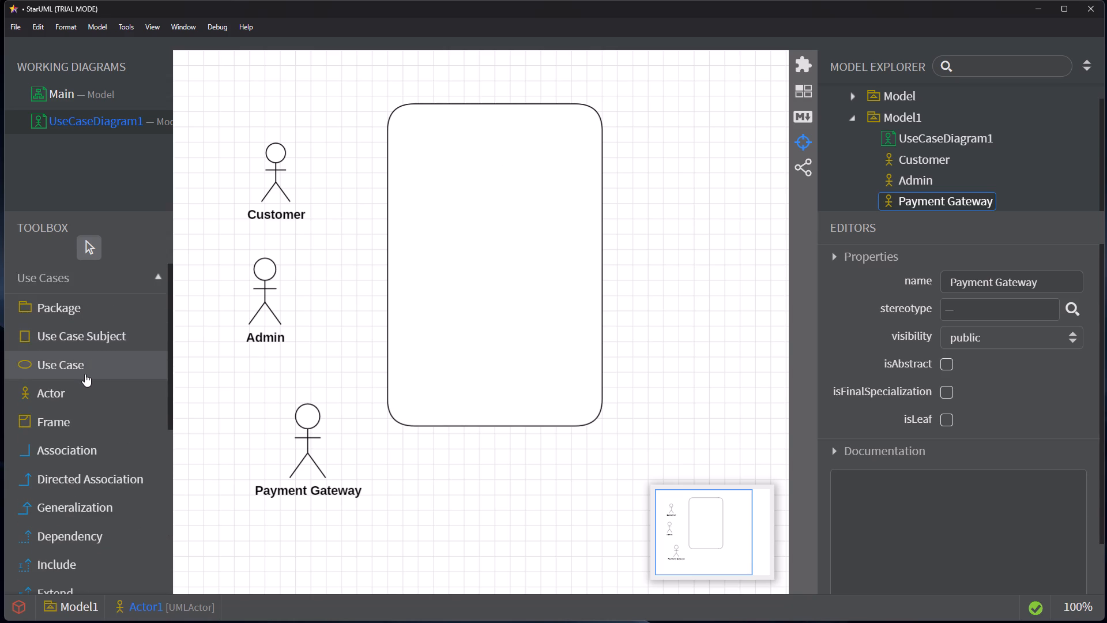
pyautogui.click(85, 374)
pyautogui.moveTo(433, 123); pyautogui.dragTo(553, 177)
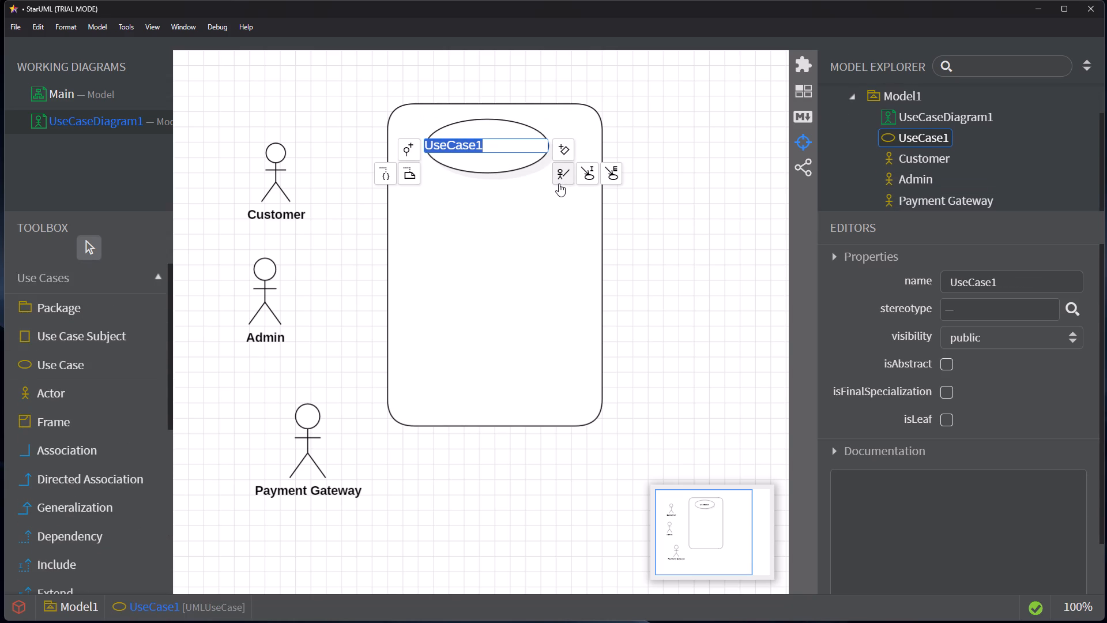
pyautogui.write('Re')
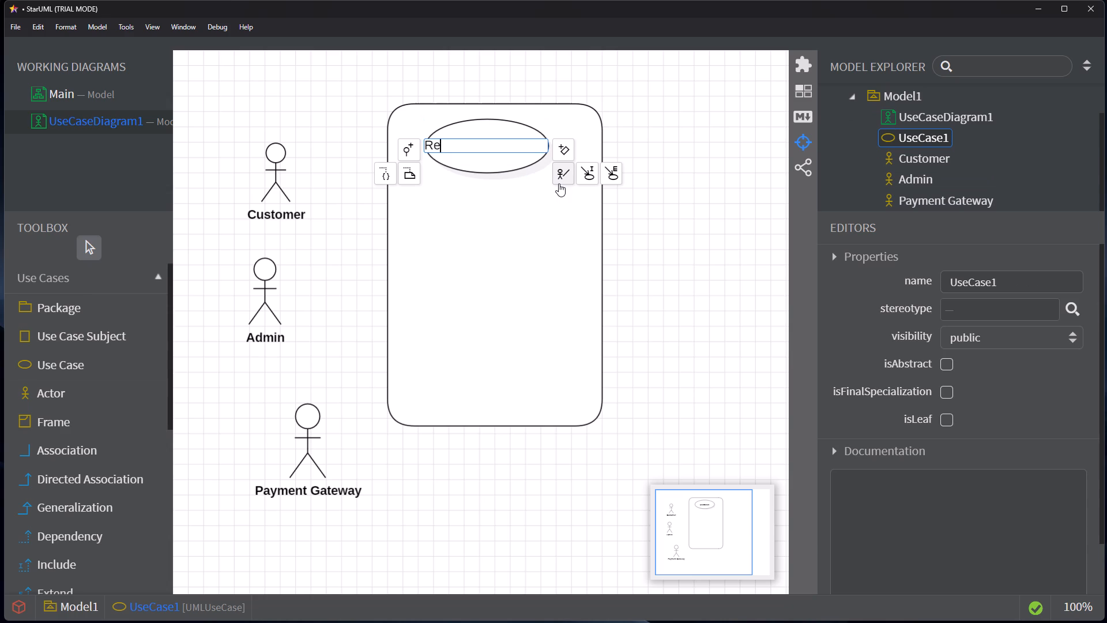
pyautogui.write('gister')
pyautogui.press('Return')
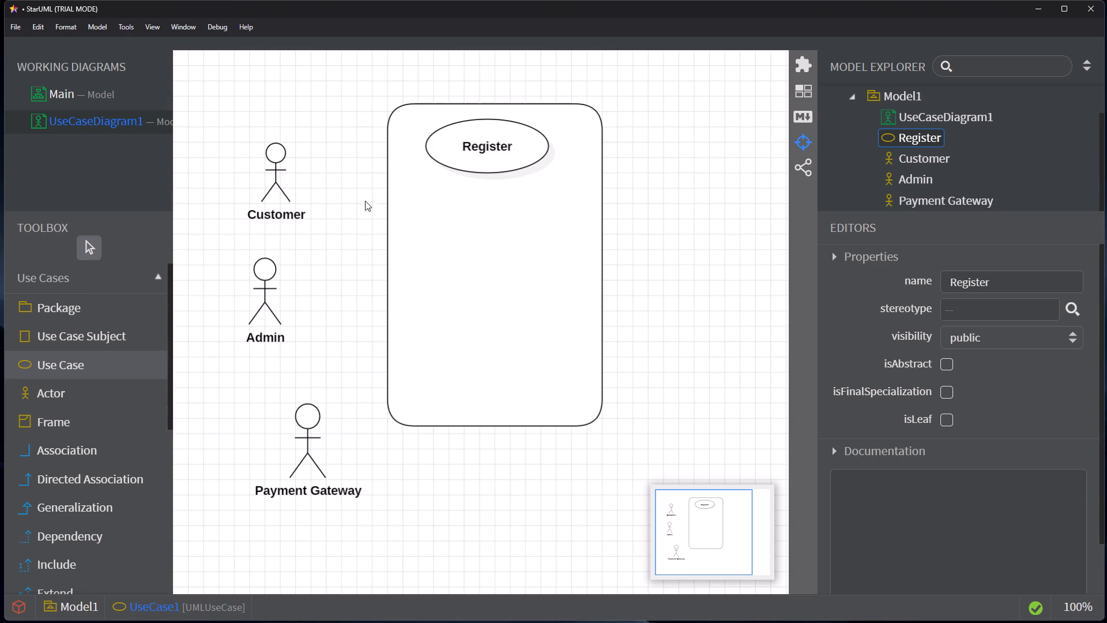
# Add a use case directly below Register inside the rounded rectangle and name it Login.
pyautogui.click(97, 370)
pyautogui.moveTo(437, 183); pyautogui.dragTo(481, 209)
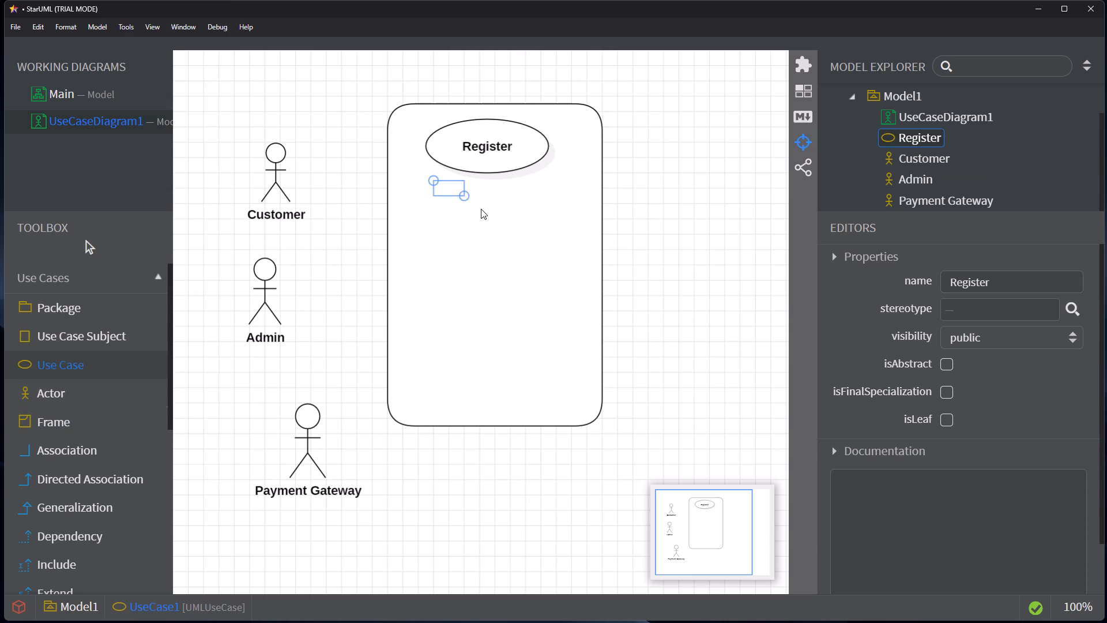
pyautogui.moveTo(481, 209); pyautogui.dragTo(555, 230)
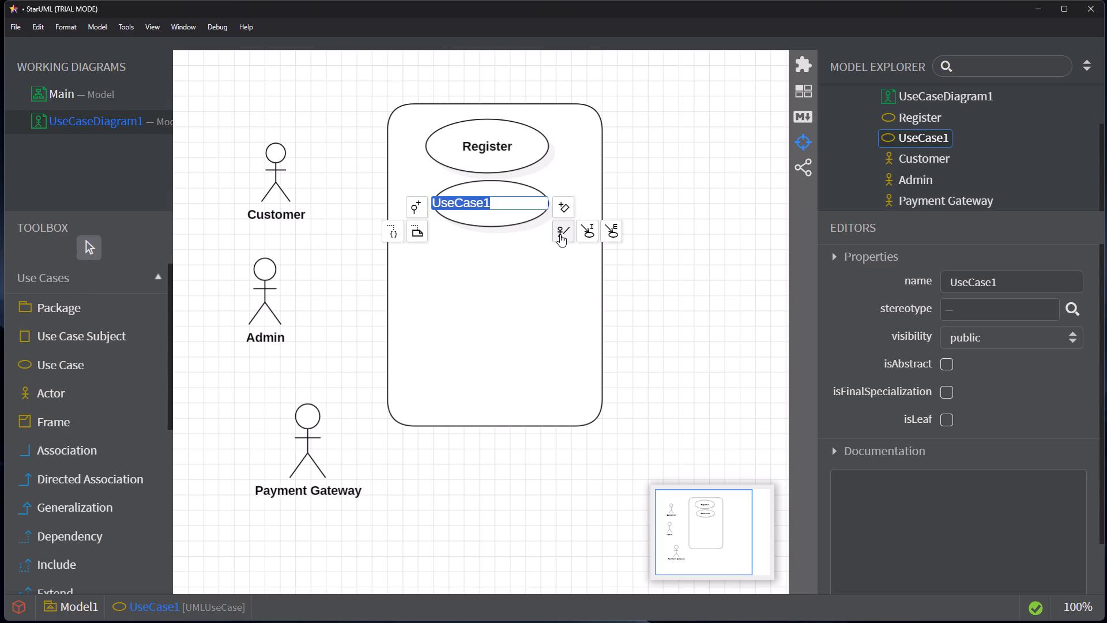
pyautogui.write('Login')
pyautogui.press('Return')
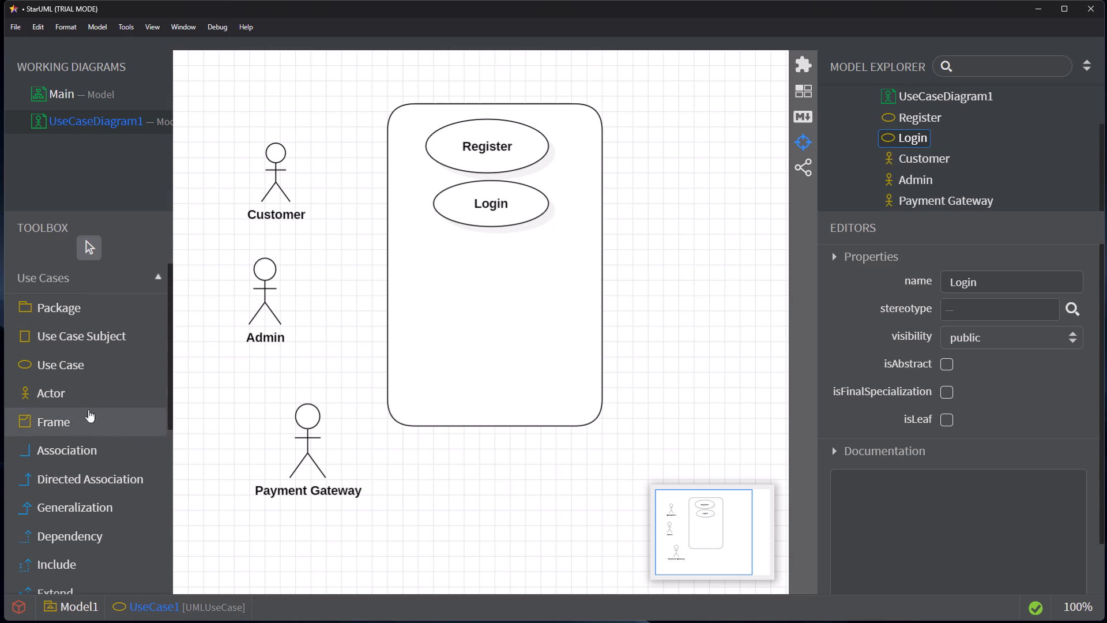
# Add a use case below Login inside the rounded rectangle and name it Search Product.
pyautogui.click(82, 366)
pyautogui.moveTo(441, 246); pyautogui.dragTo(539, 293)
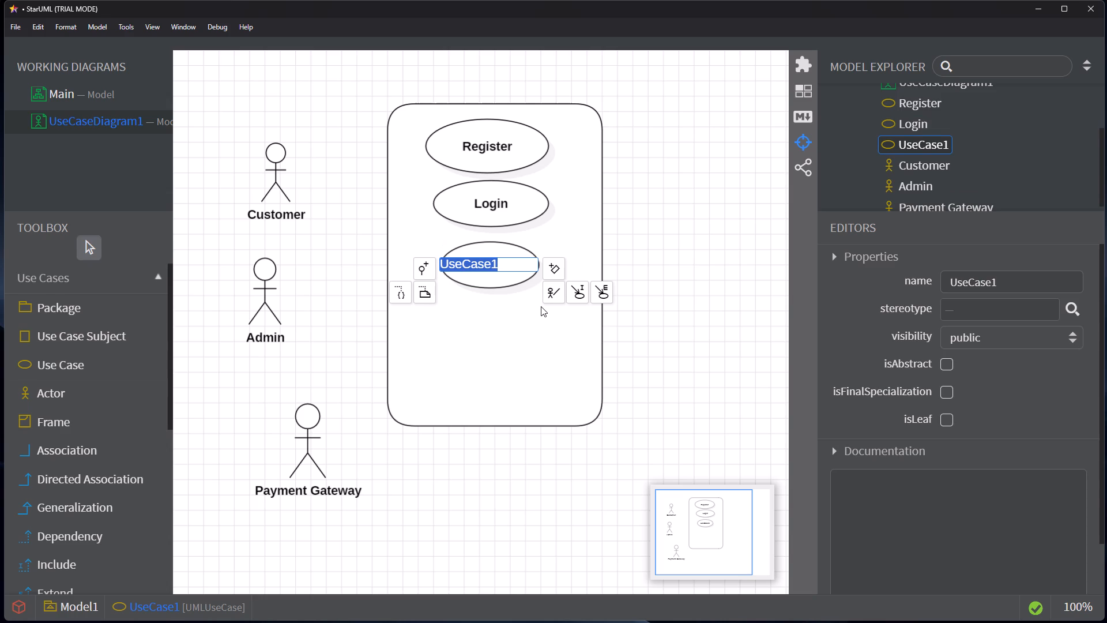
pyautogui.write('Sea')
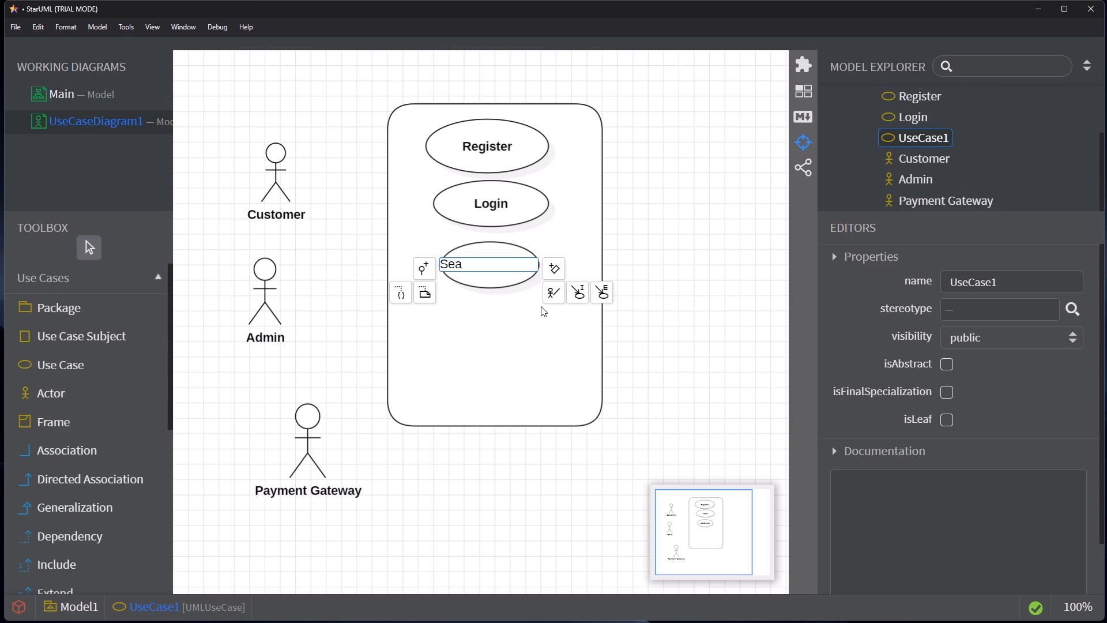
pyautogui.write('rch Product')
pyautogui.press('Return')
# Add a use case below Search Product inside the rounded rectangle and name it View Product.
pyautogui.click(133, 366)
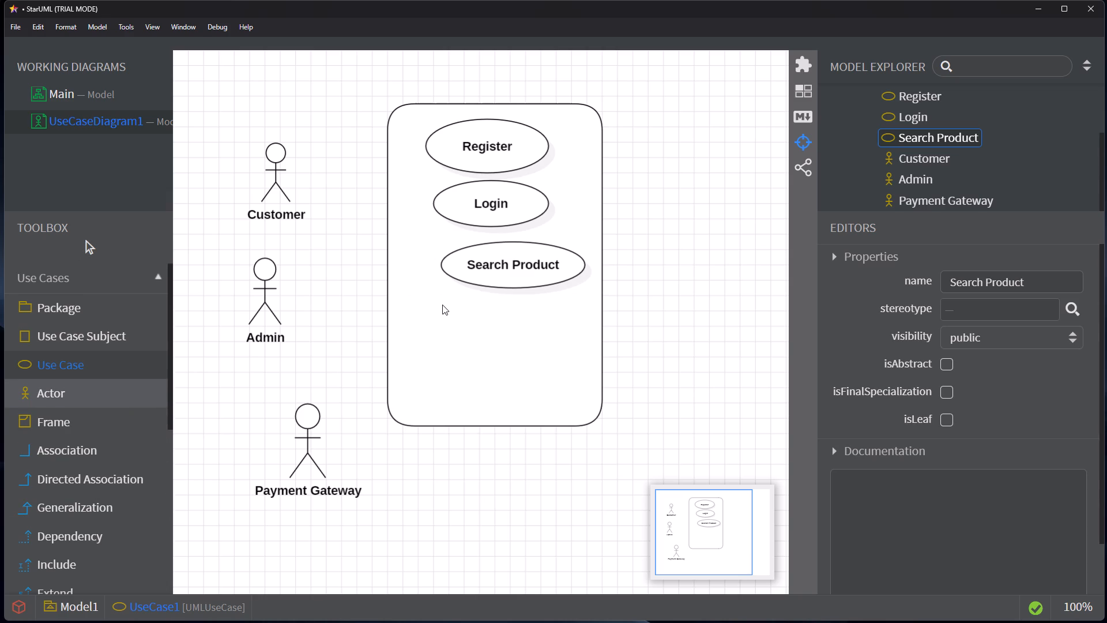
pyautogui.moveTo(447, 305); pyautogui.dragTo(533, 361)
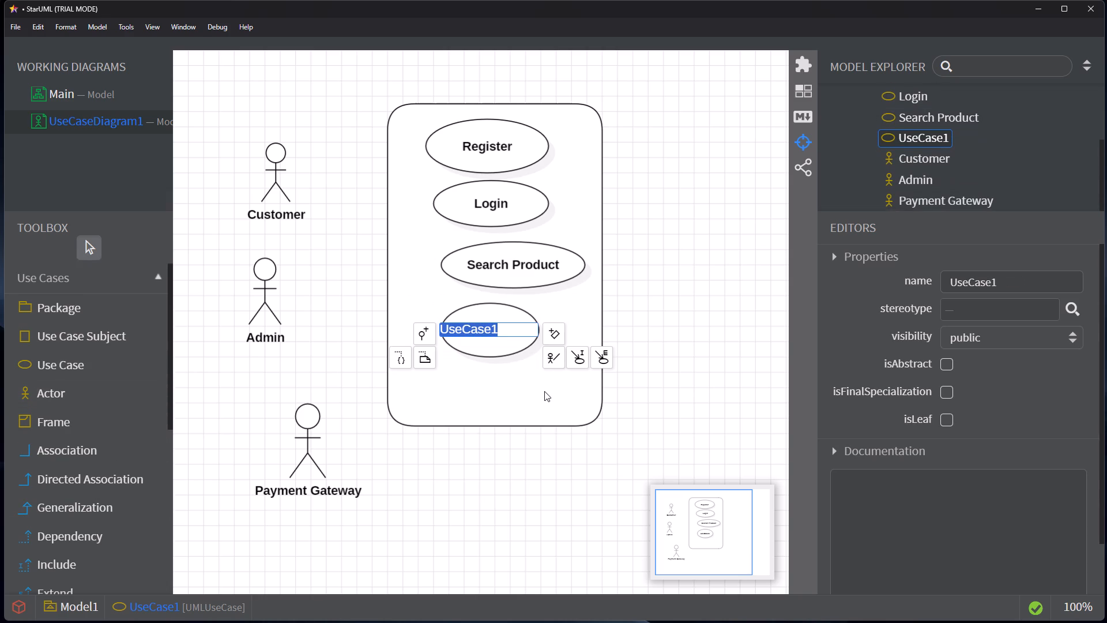
pyautogui.write('View')
pyautogui.press('space')
pyautogui.write('Product')
pyautogui.press('Return')
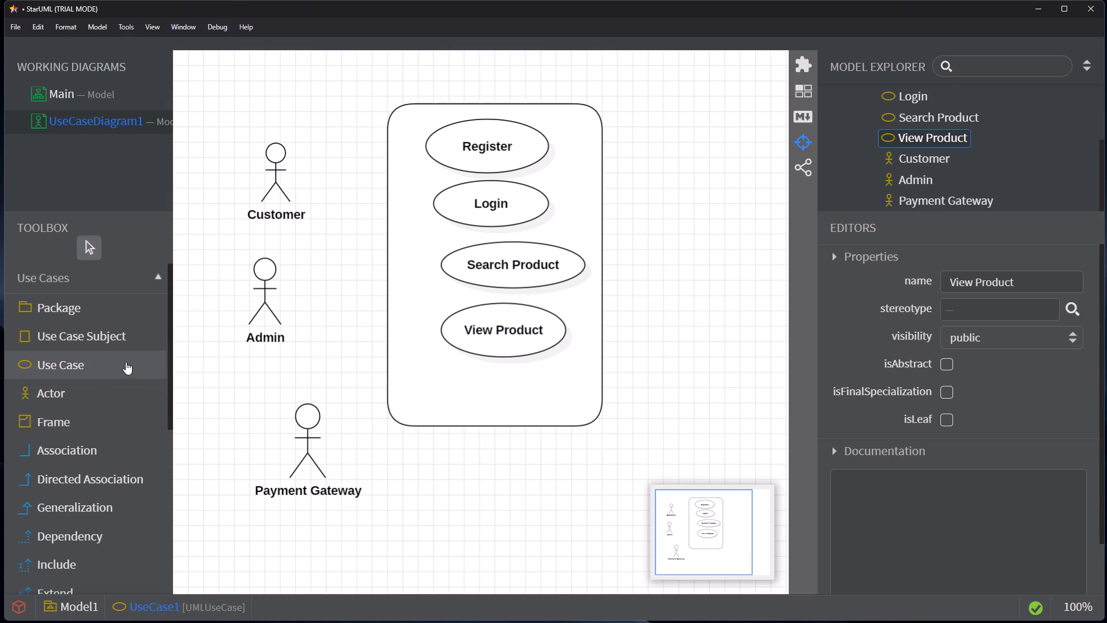
# Draw another use case directly below View Product, near the bottom of the rounded rectangle.
pyautogui.click(81, 370)
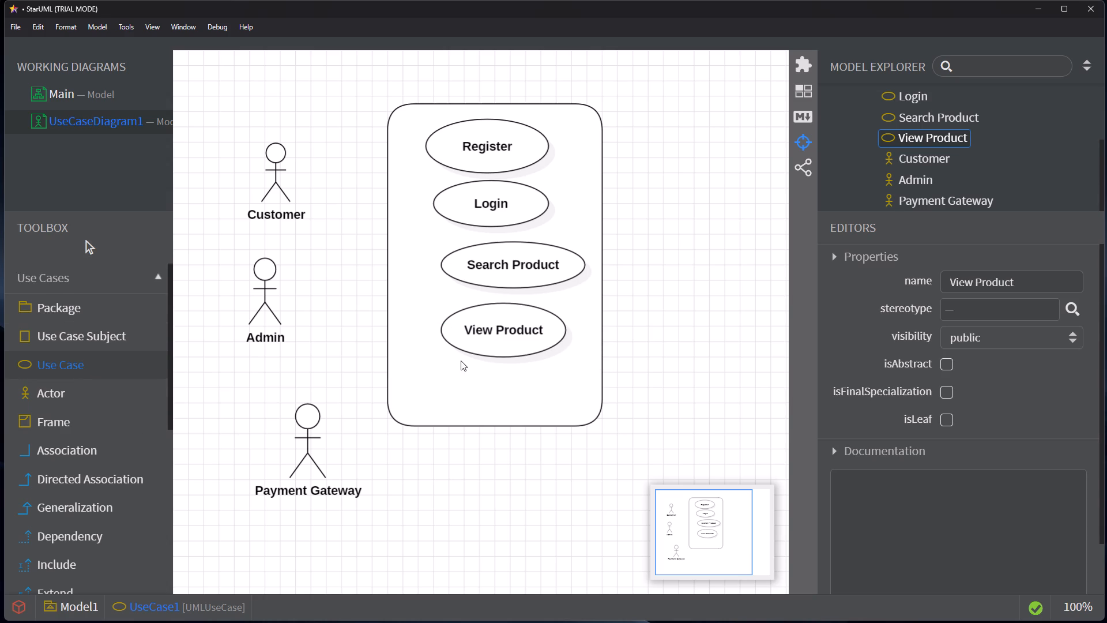
pyautogui.moveTo(468, 355); pyautogui.dragTo(566, 416)
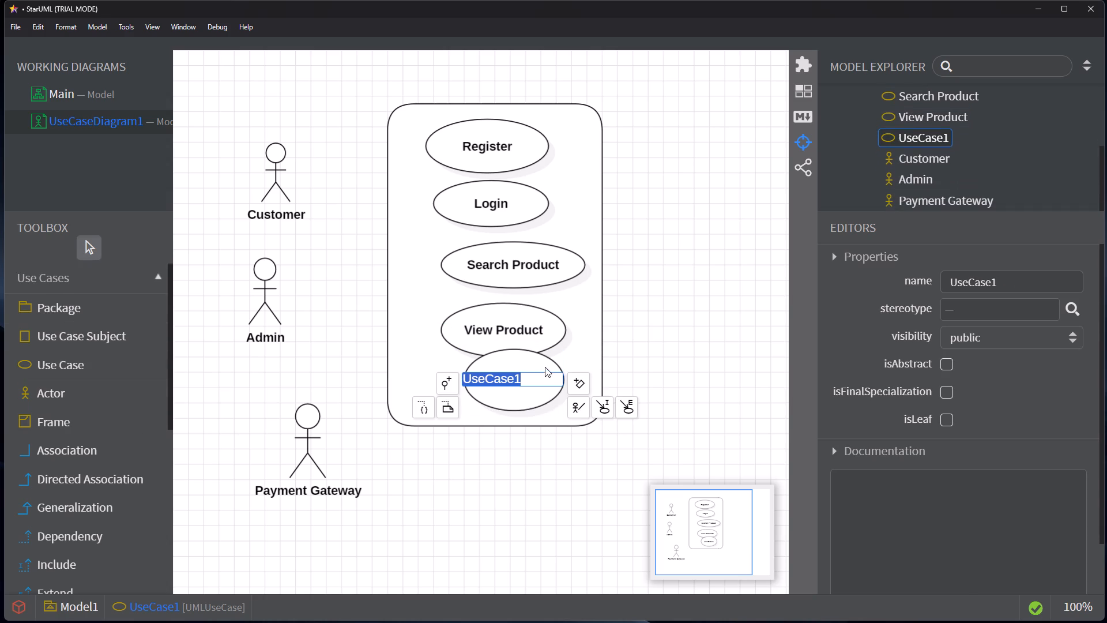
pyautogui.moveTo(545, 367); pyautogui.dragTo(537, 386)
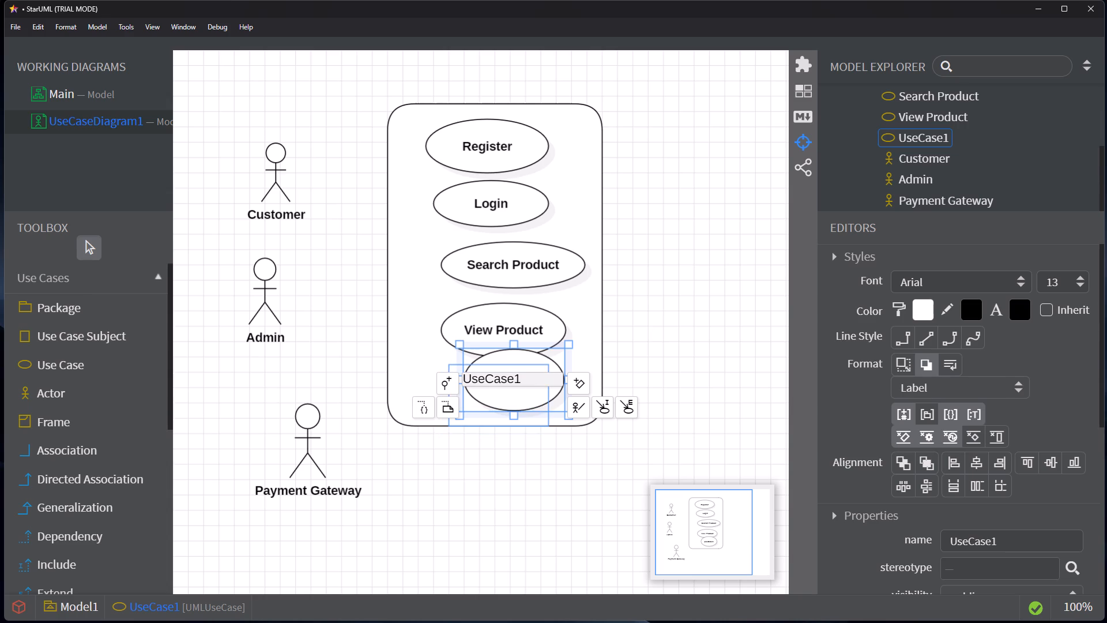
pyautogui.moveTo(537, 386); pyautogui.dragTo(540, 374)
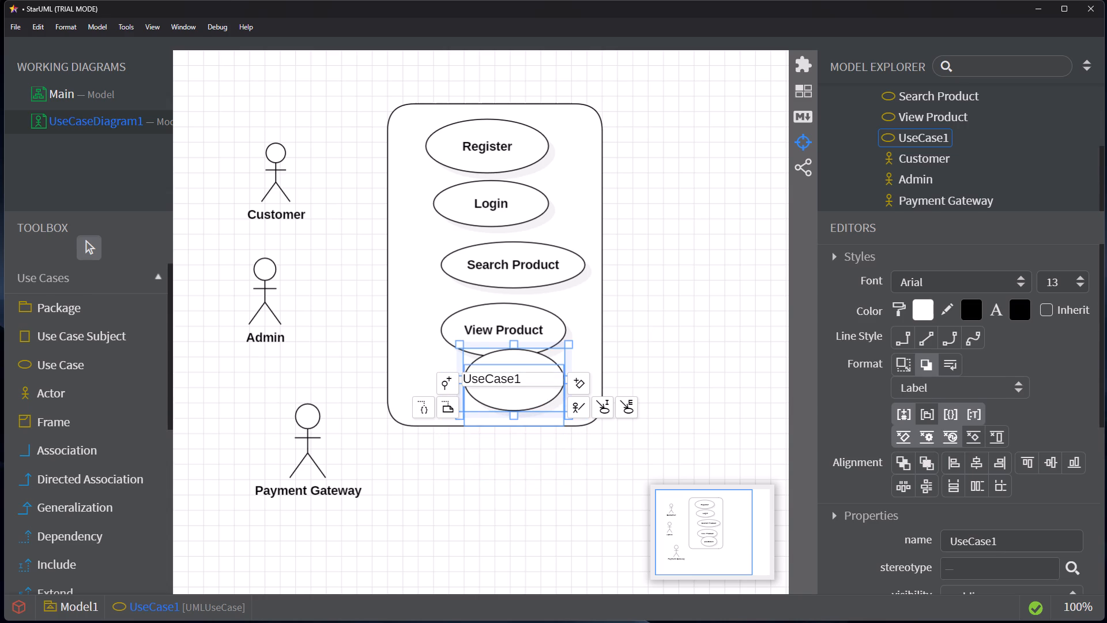
pyautogui.click(549, 374)
pyautogui.click(726, 288)
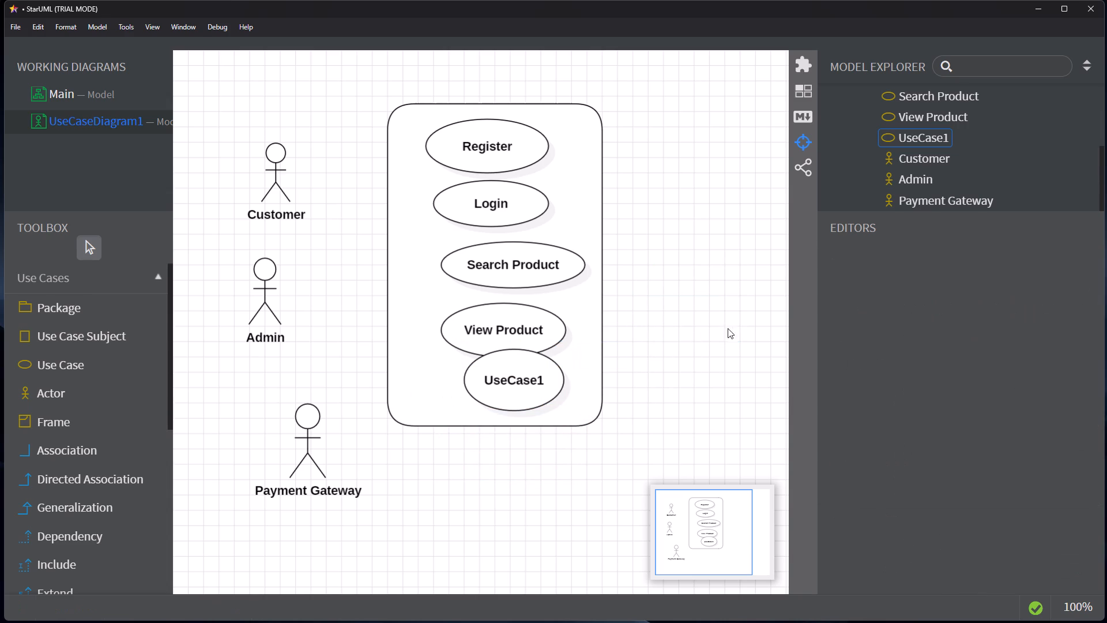
# Stretch the rounded rectangle's bottom edge well below the Payment Gateway actor to make room for more use cases.
pyautogui.click(587, 398)
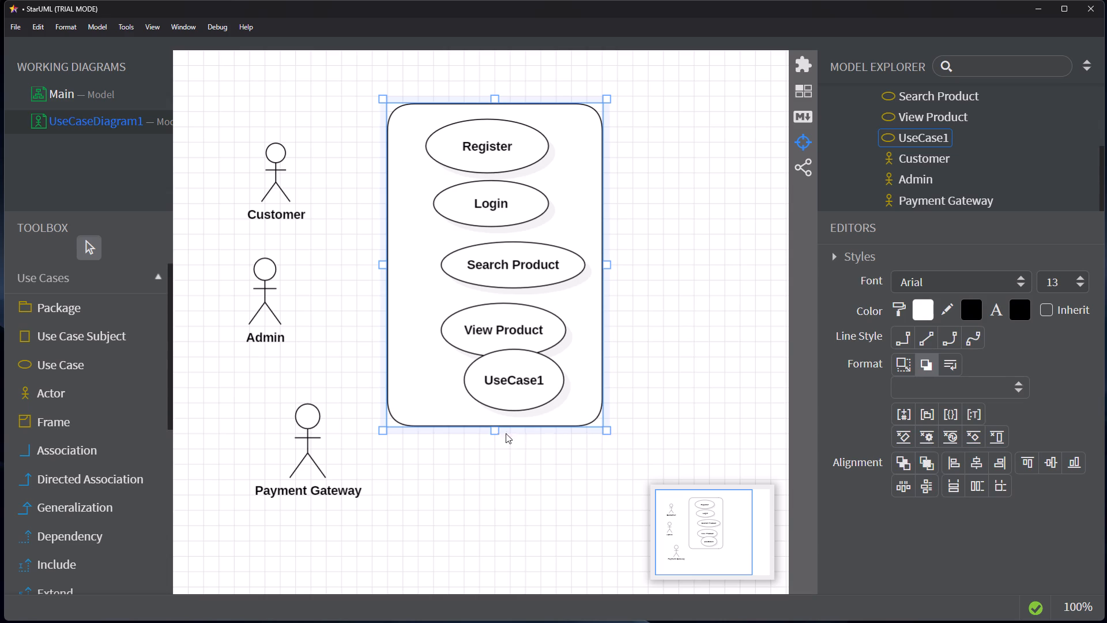
pyautogui.moveTo(495, 431); pyautogui.dragTo(495, 584)
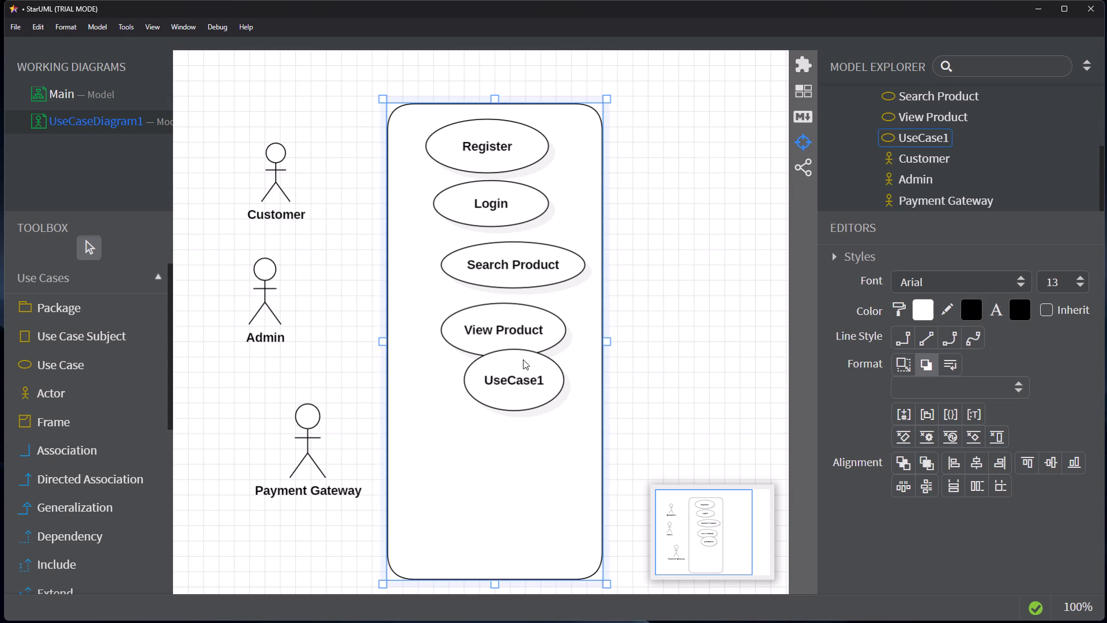
# Move the unnamed use case down clear of View Product and name it Add To Cart.
pyautogui.click(523, 359)
pyautogui.moveTo(523, 359); pyautogui.dragTo(509, 393)
pyautogui.moveTo(509, 393); pyautogui.dragTo(516, 378)
pyautogui.doubleClick(512, 395)
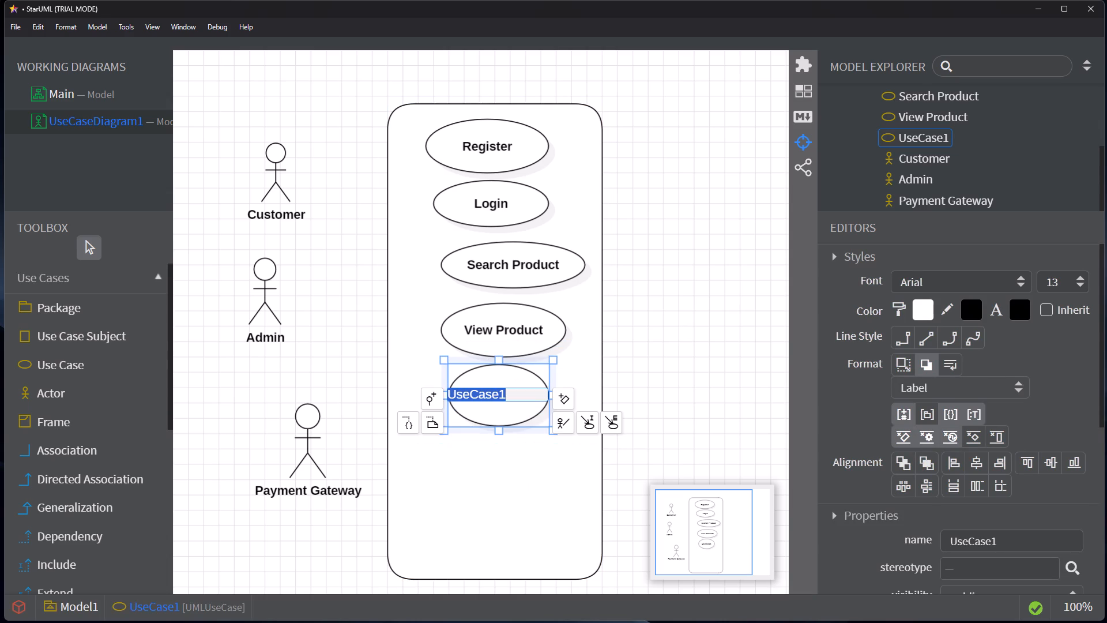
pyautogui.hotkey('shift', 'a')
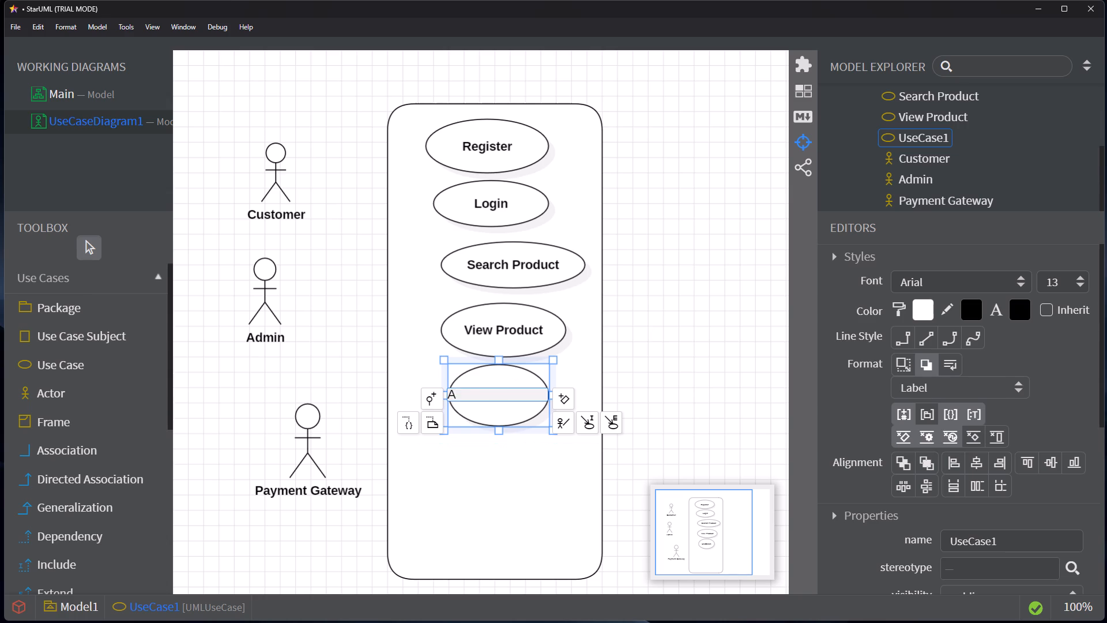
pyautogui.write('dd')
pyautogui.press('space')
pyautogui.write('To Car')
pyautogui.press('t')
pyautogui.press('Return')
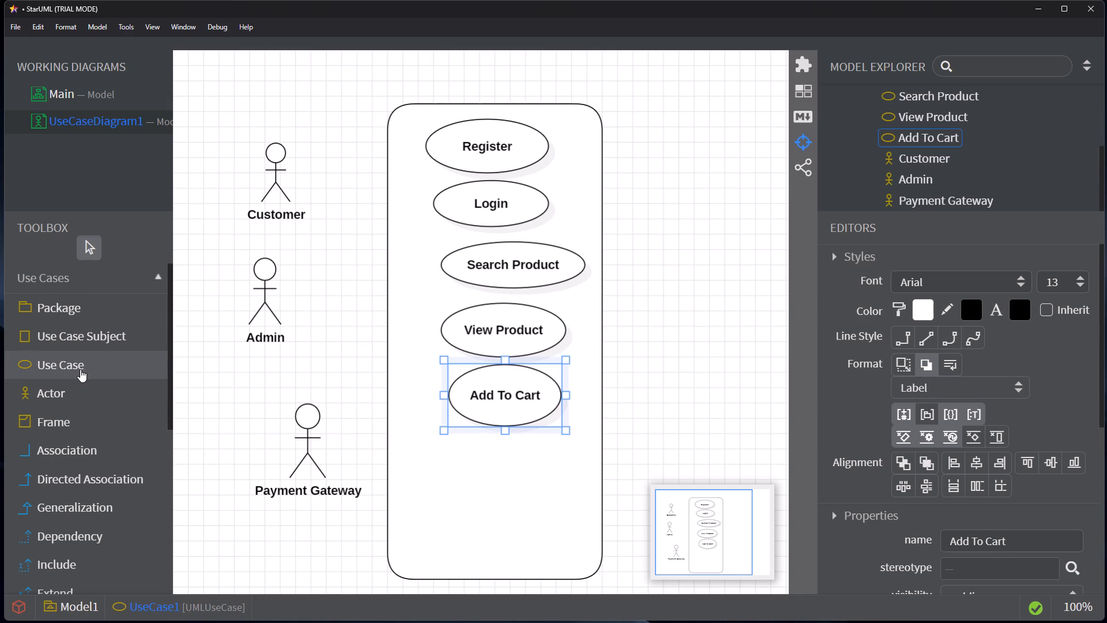
# Add a use case below Add To Cart inside the rounded rectangle and name it Place Order.
pyautogui.click(80, 369)
pyautogui.moveTo(444, 460); pyautogui.dragTo(529, 508)
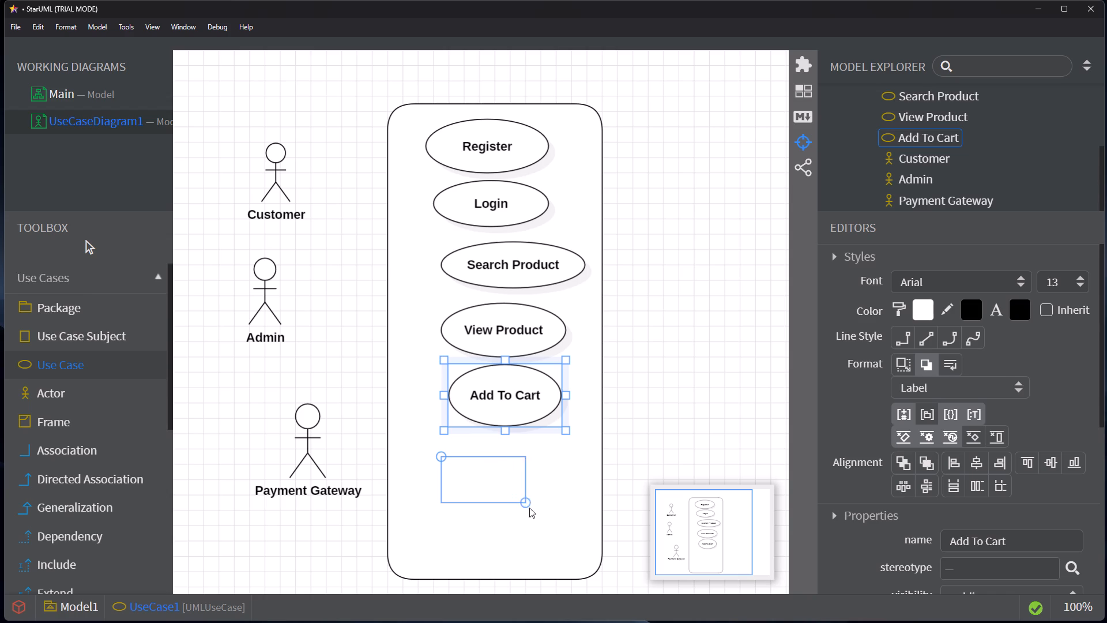
pyautogui.moveTo(529, 508); pyautogui.dragTo(547, 508)
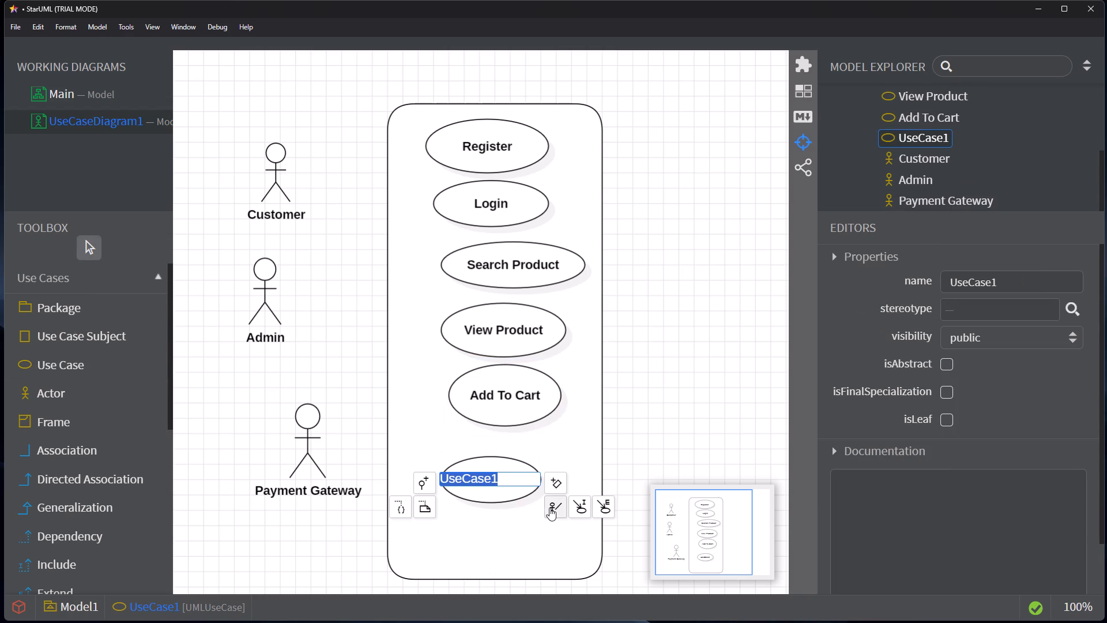
pyautogui.write('Pal')
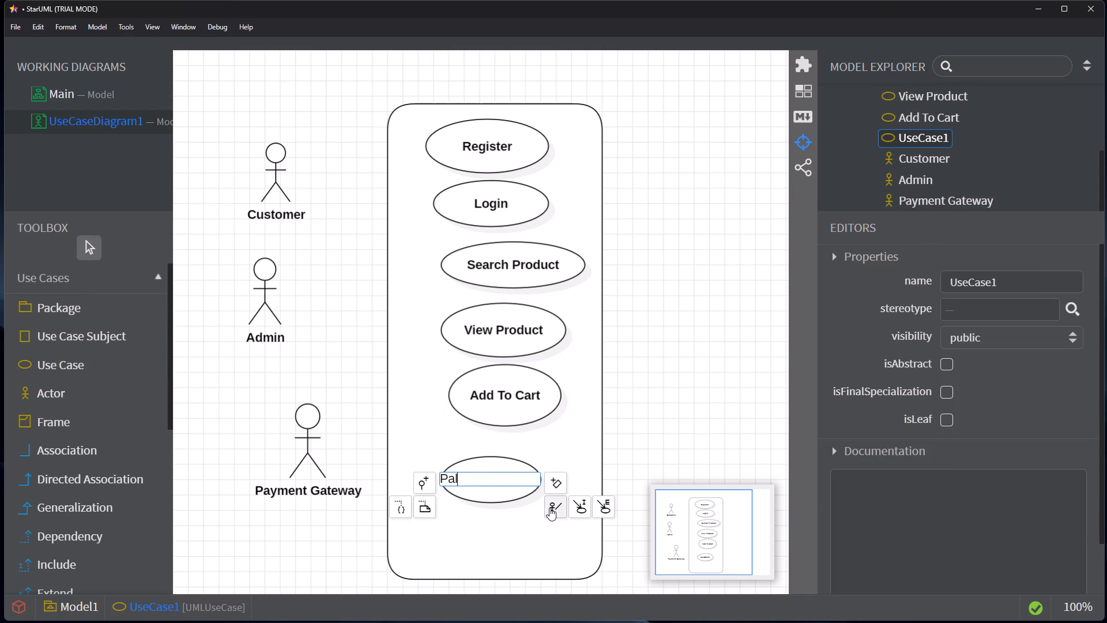
pyautogui.press('BackSpace')
pyautogui.press('BackSpace')
pyautogui.write('pla')
pyautogui.press('BackSpace')
pyautogui.press('BackSpace')
pyautogui.press('BackSpace')
pyautogui.write('lace')
pyautogui.press('space')
pyautogui.write('Order')
pyautogui.press('Return')
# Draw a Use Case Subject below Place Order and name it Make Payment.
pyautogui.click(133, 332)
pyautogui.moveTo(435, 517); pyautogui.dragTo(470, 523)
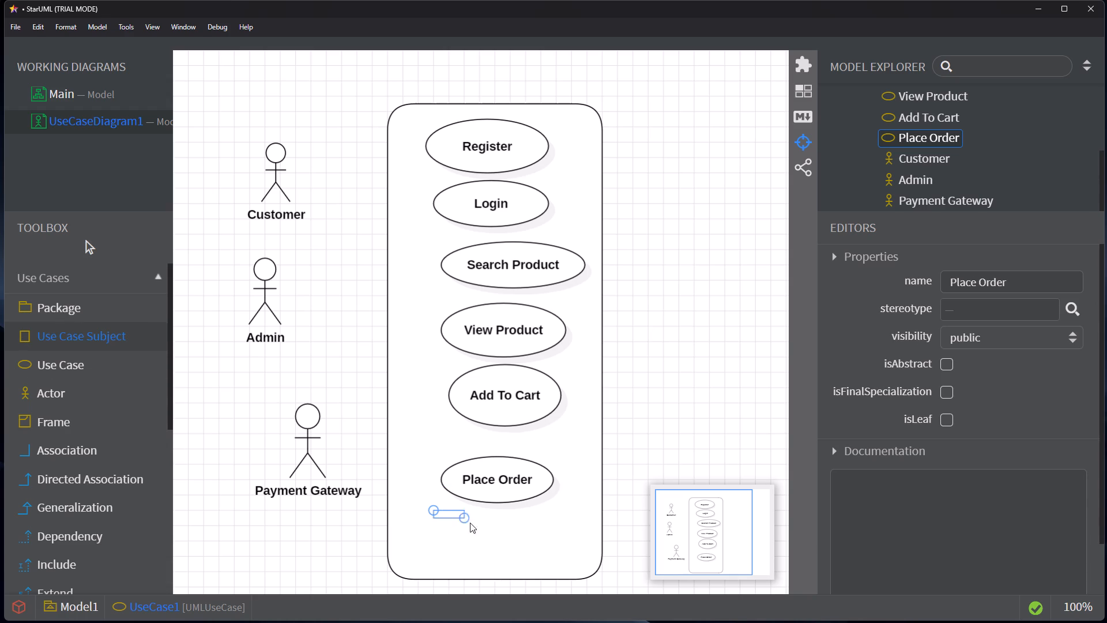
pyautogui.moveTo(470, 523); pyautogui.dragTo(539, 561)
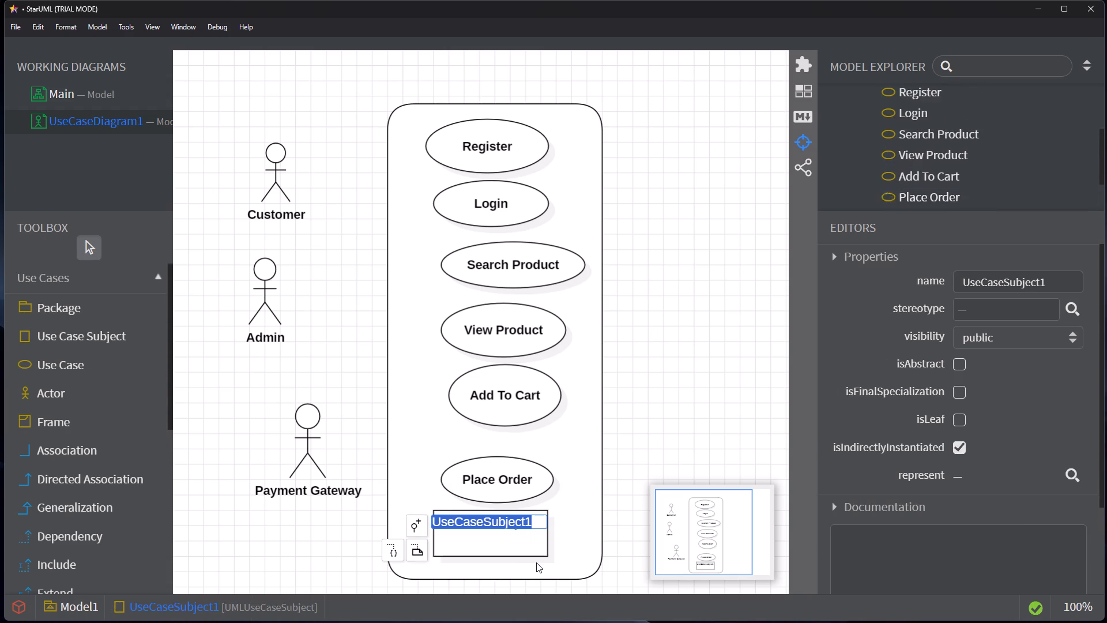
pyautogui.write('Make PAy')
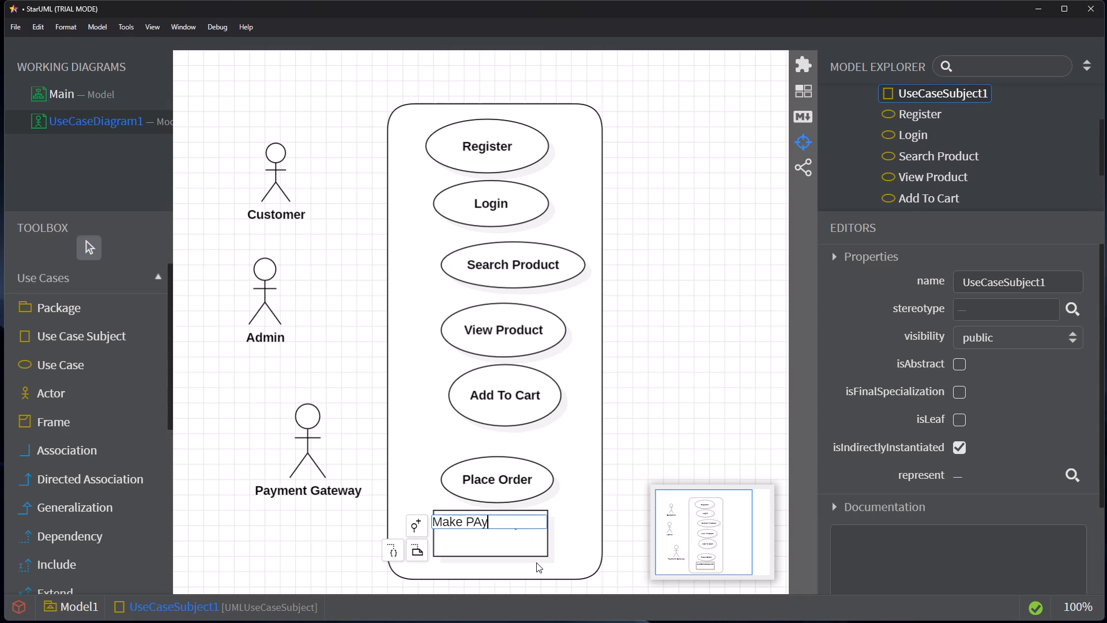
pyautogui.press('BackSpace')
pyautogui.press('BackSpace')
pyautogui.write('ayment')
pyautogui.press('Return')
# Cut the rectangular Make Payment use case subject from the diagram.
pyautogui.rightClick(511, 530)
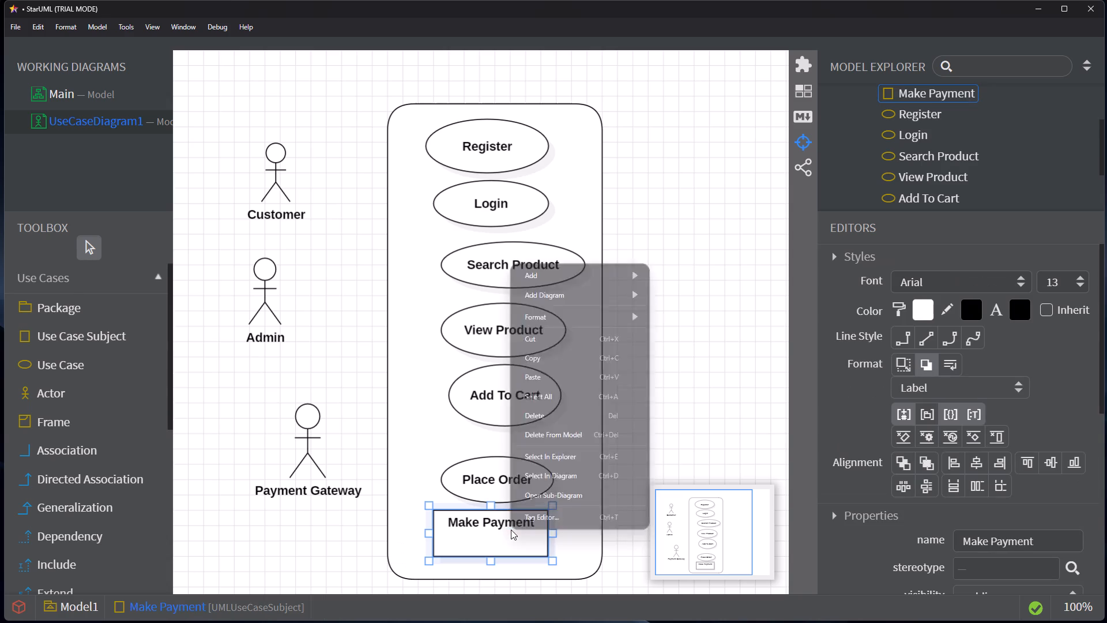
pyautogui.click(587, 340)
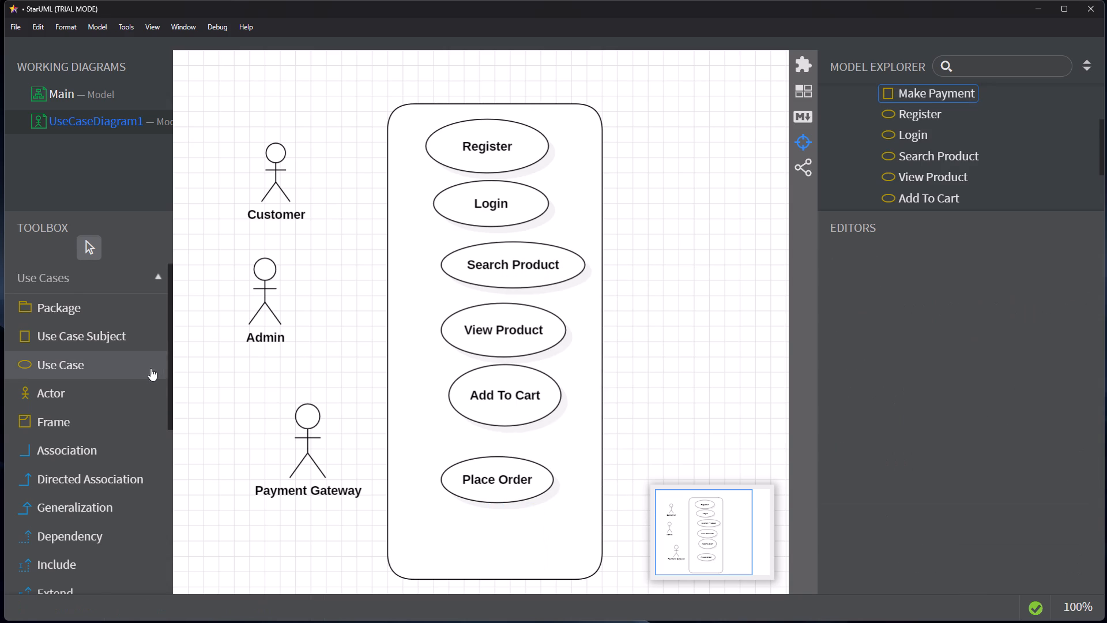
# Add a use case below Place Order at the bottom of the rounded rectangle and name it Make Payment.
pyautogui.click(121, 362)
pyautogui.moveTo(458, 520); pyautogui.dragTo(512, 545)
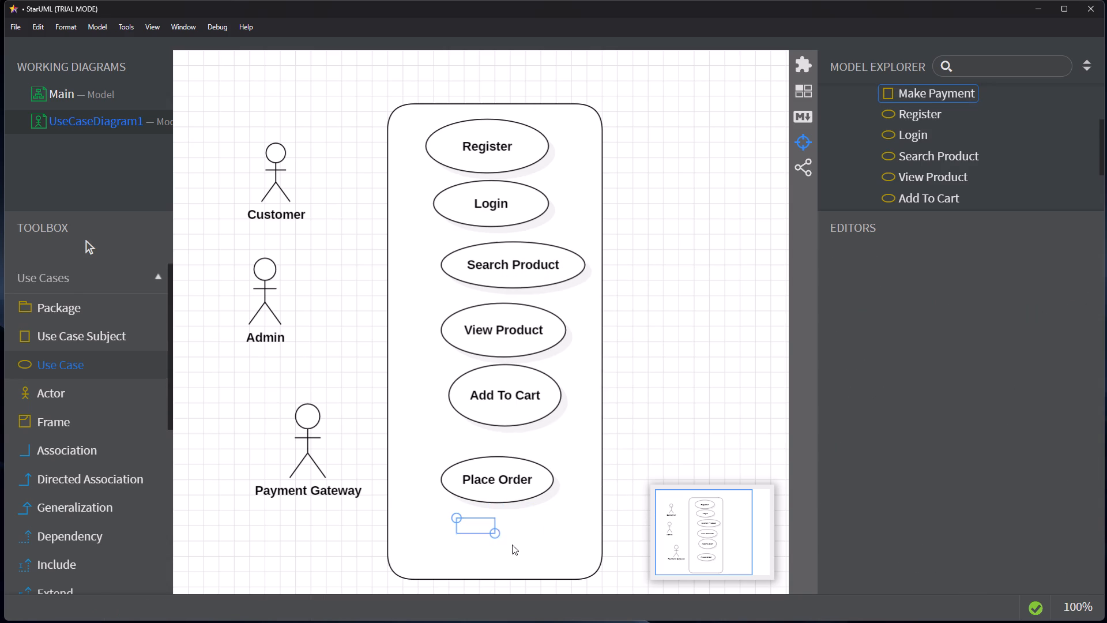
pyautogui.moveTo(512, 545); pyautogui.dragTo(540, 558)
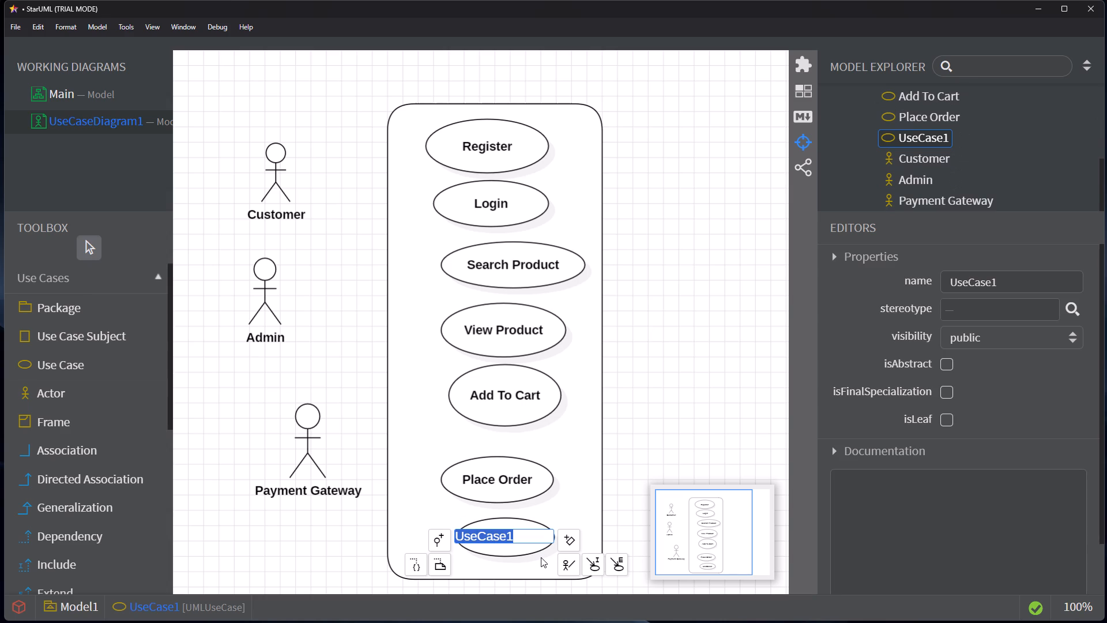
pyautogui.hotkey('shift', 'm')
pyautogui.write('ake')
pyautogui.press('space')
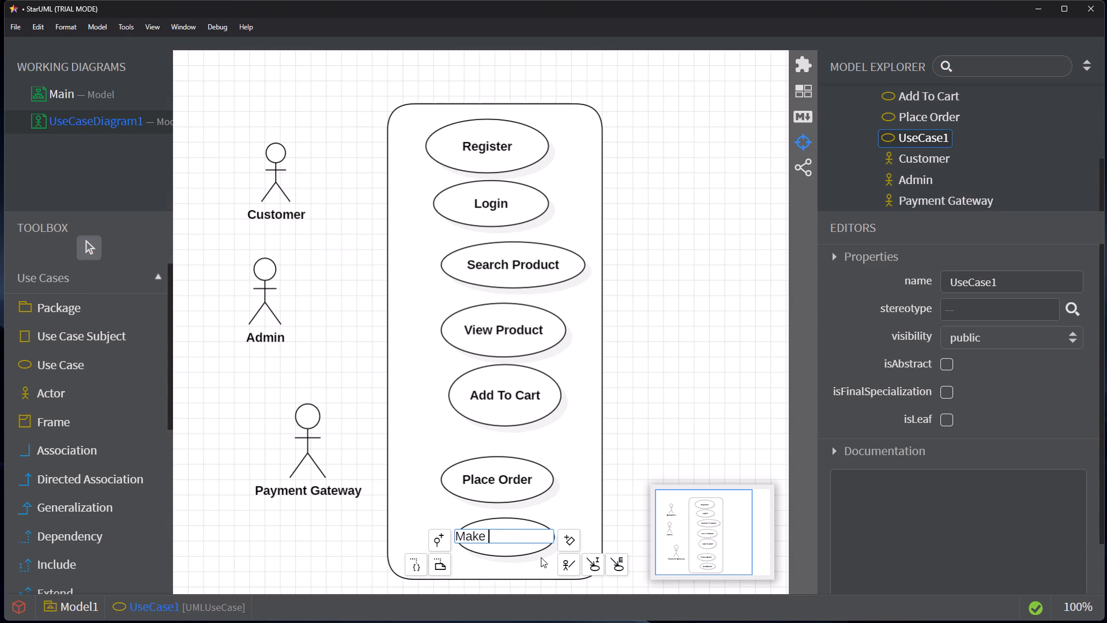
pyautogui.write('Paymet')
pyautogui.press('F12')
pyautogui.press('BackSpace')
pyautogui.write('nt')
pyautogui.press('Return')
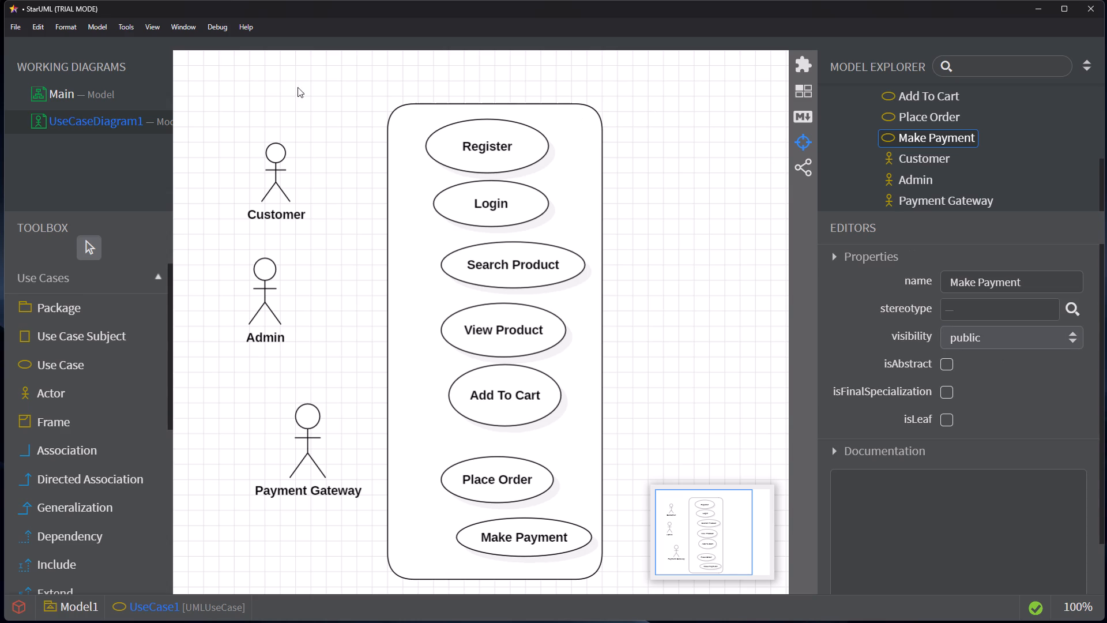
# Move the Admin actor to the right of the rounded rectangle, level with View Product.
pyautogui.moveTo(268, 264); pyautogui.dragTo(688, 215)
pyautogui.moveTo(680, 217); pyautogui.dragTo(693, 281)
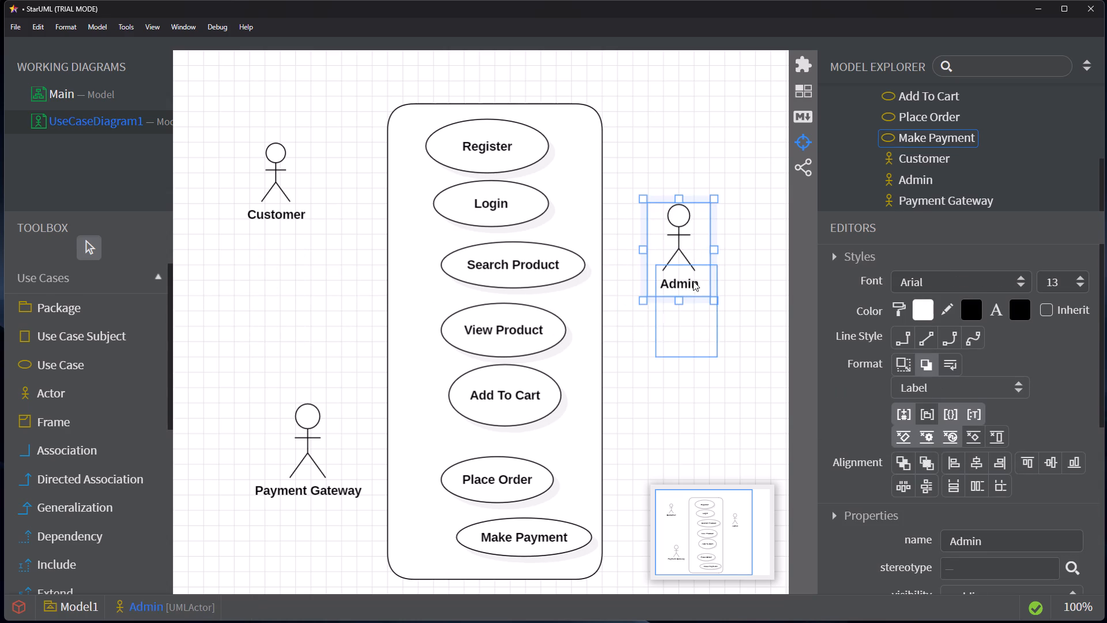
pyautogui.moveTo(693, 281); pyautogui.dragTo(698, 286)
# Move Payment Gateway lower beside Make Payment and Customer higher beside Register, both left of the rounded rectangle.
pyautogui.moveTo(306, 416); pyautogui.dragTo(283, 439)
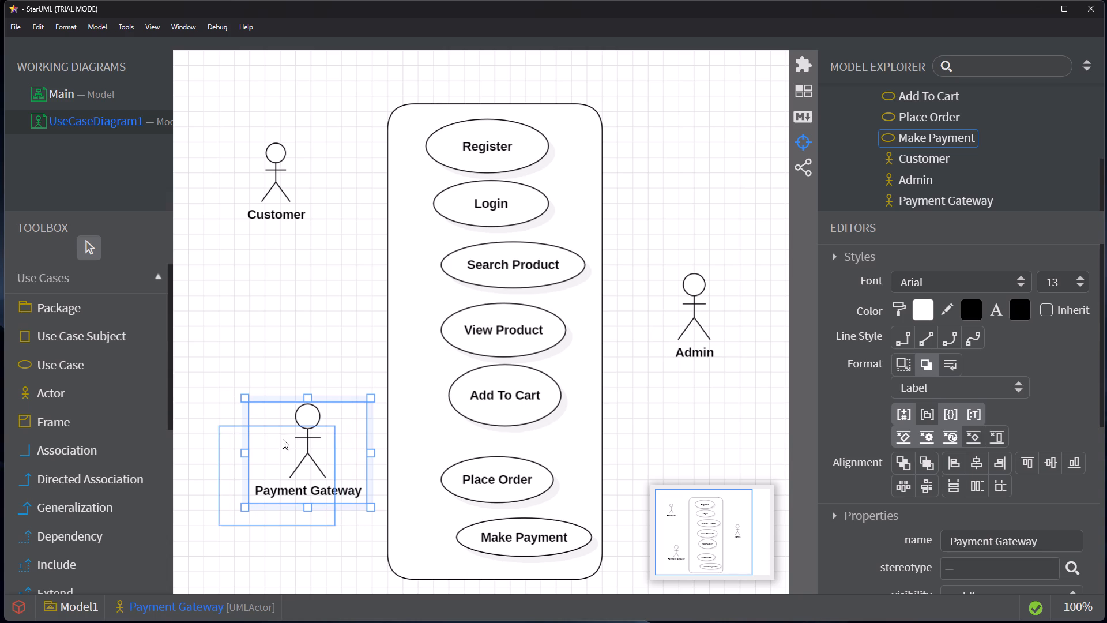
pyautogui.moveTo(283, 439); pyautogui.dragTo(277, 456)
pyautogui.moveTo(277, 159); pyautogui.dragTo(286, 149)
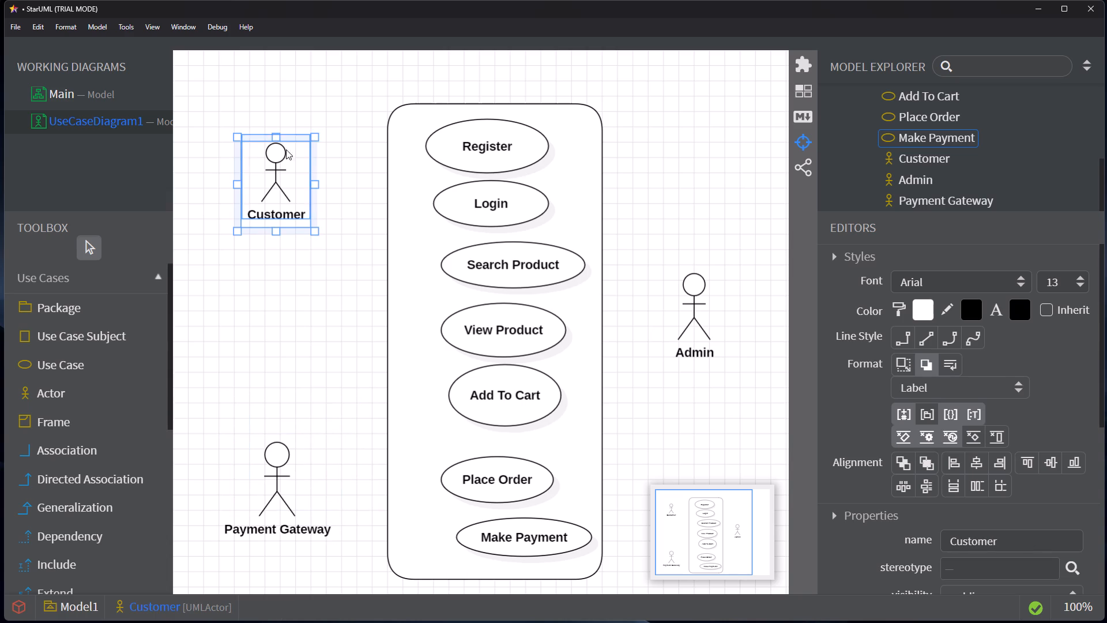
pyautogui.moveTo(286, 149); pyautogui.dragTo(285, 111)
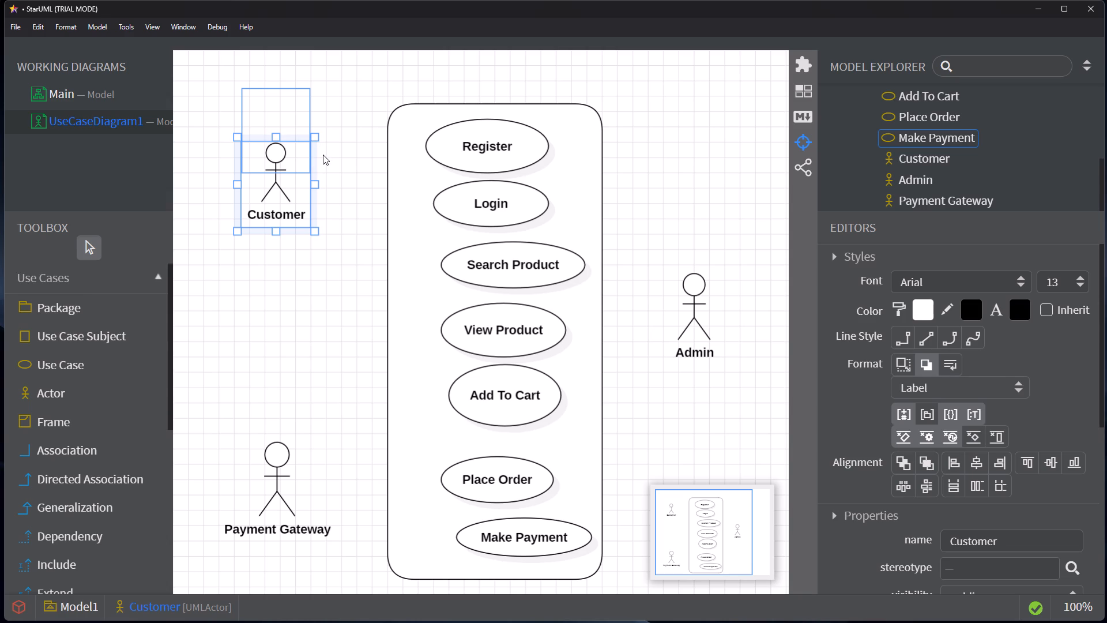
# Try to draw a Use Case Subject enclosing the three actors and the rounded rectangle.
pyautogui.click(101, 340)
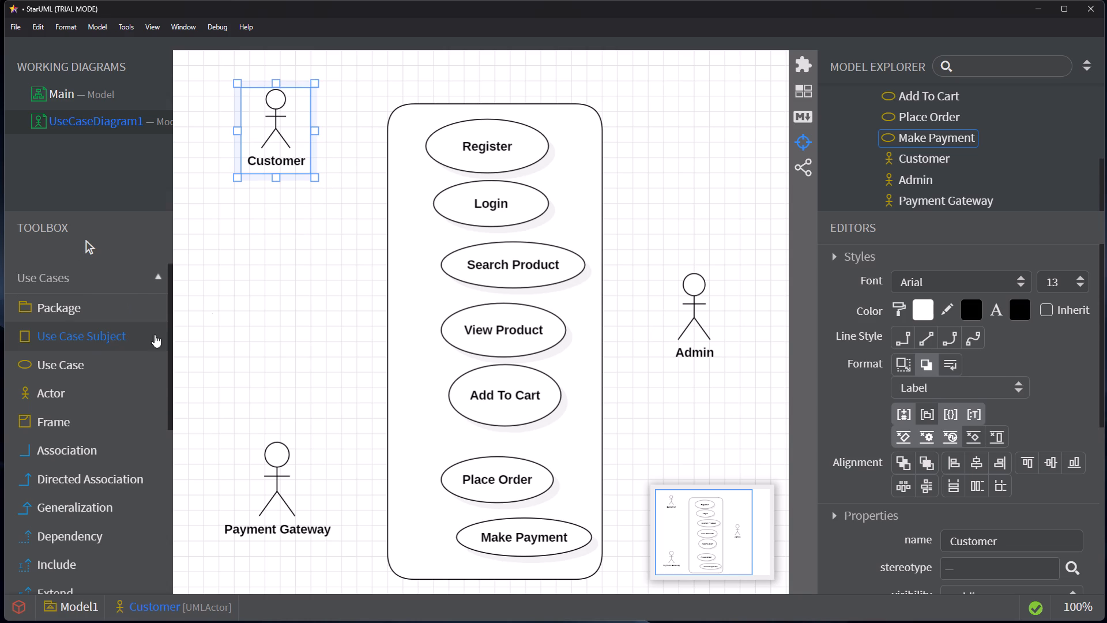
pyautogui.moveTo(191, 65); pyautogui.dragTo(683, 573)
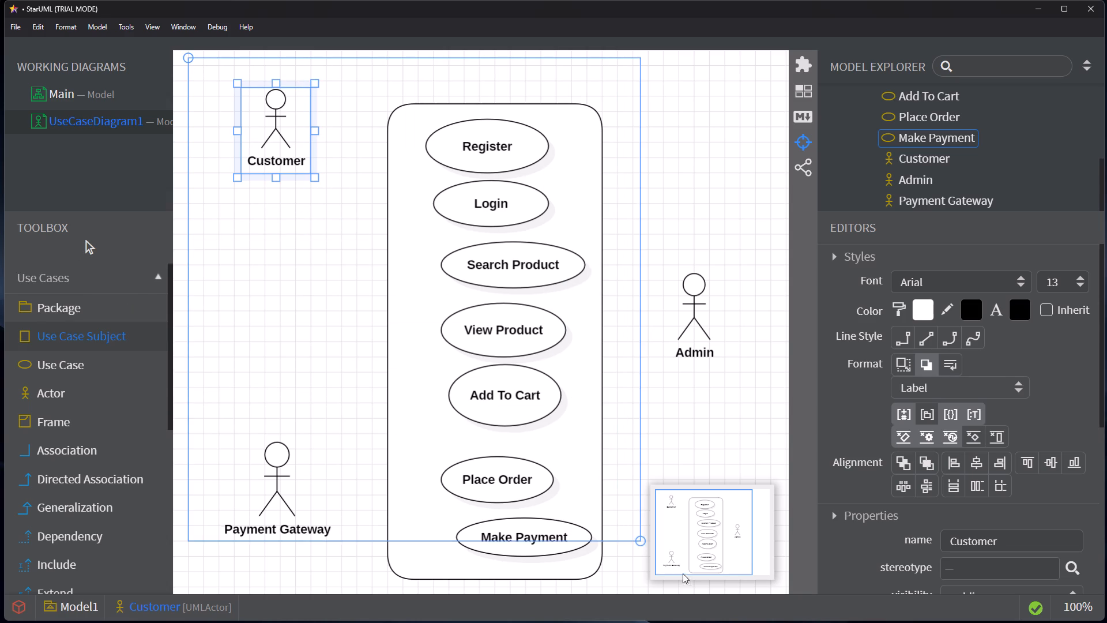
pyautogui.moveTo(683, 573); pyautogui.dragTo(759, 567)
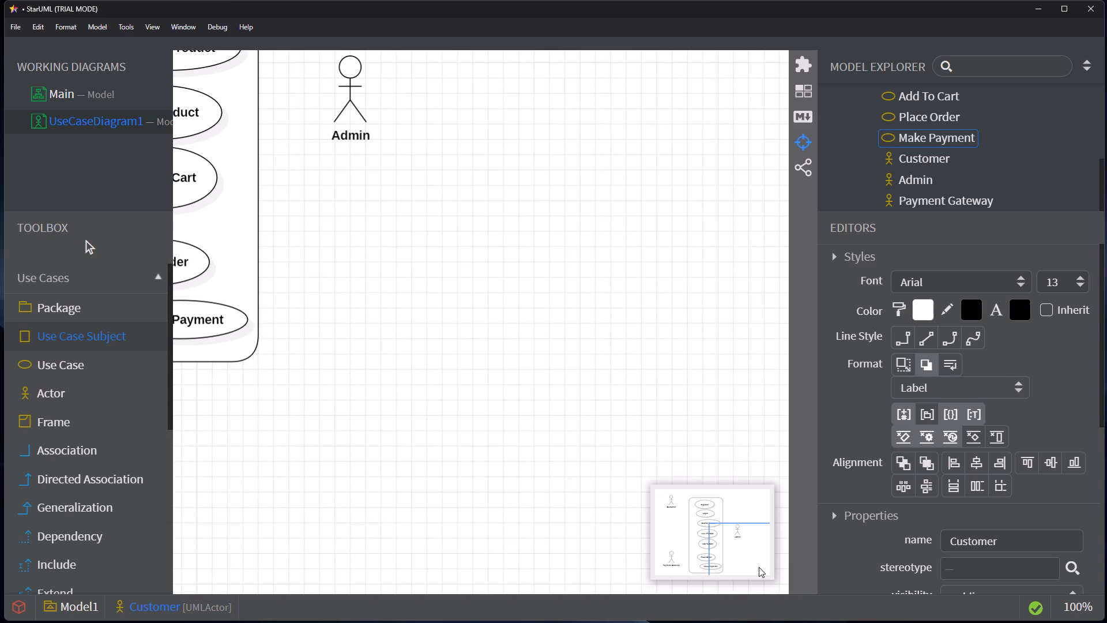
pyautogui.click(598, 440)
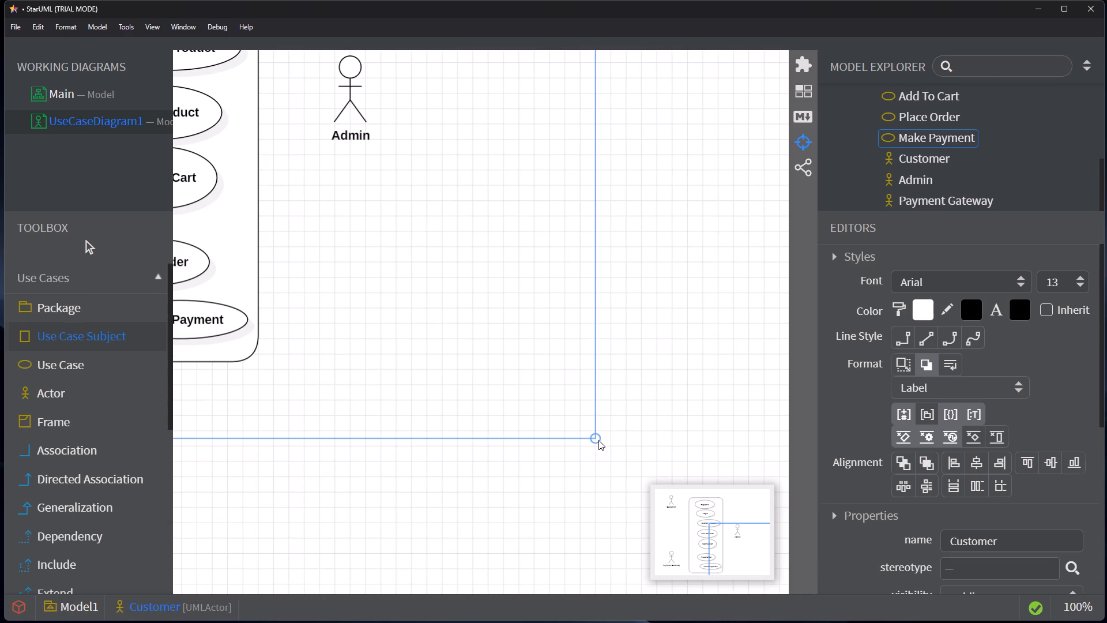
pyautogui.click(606, 478)
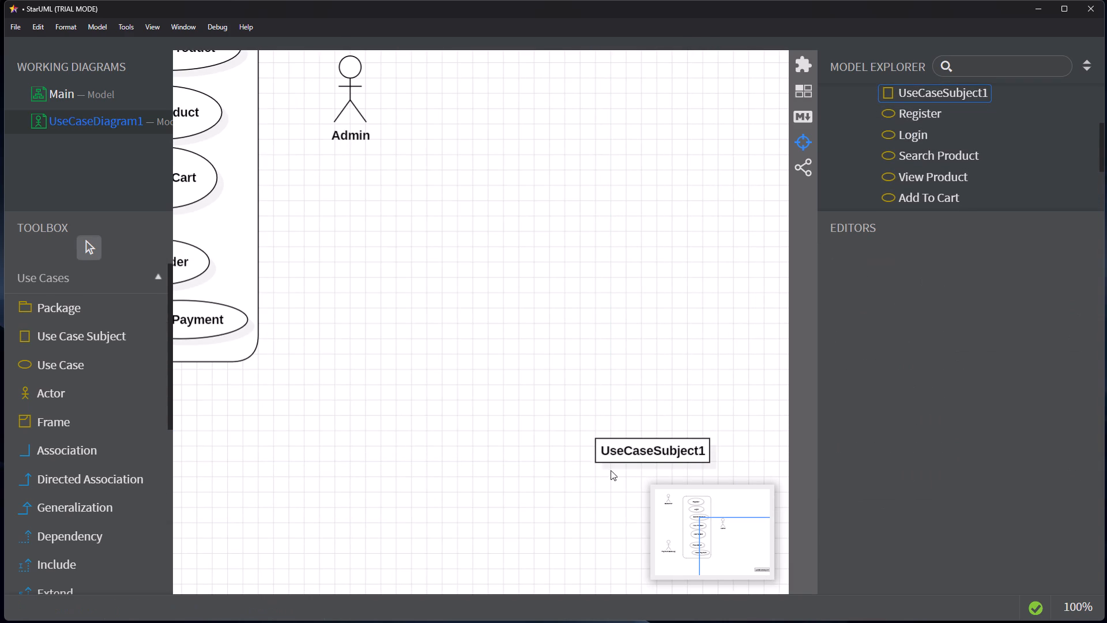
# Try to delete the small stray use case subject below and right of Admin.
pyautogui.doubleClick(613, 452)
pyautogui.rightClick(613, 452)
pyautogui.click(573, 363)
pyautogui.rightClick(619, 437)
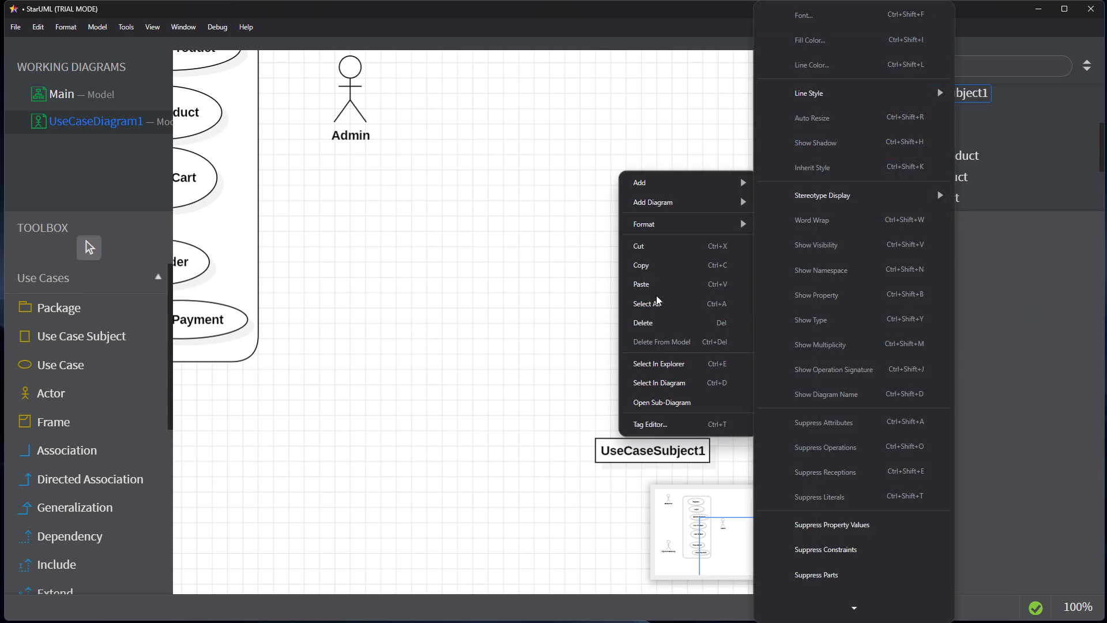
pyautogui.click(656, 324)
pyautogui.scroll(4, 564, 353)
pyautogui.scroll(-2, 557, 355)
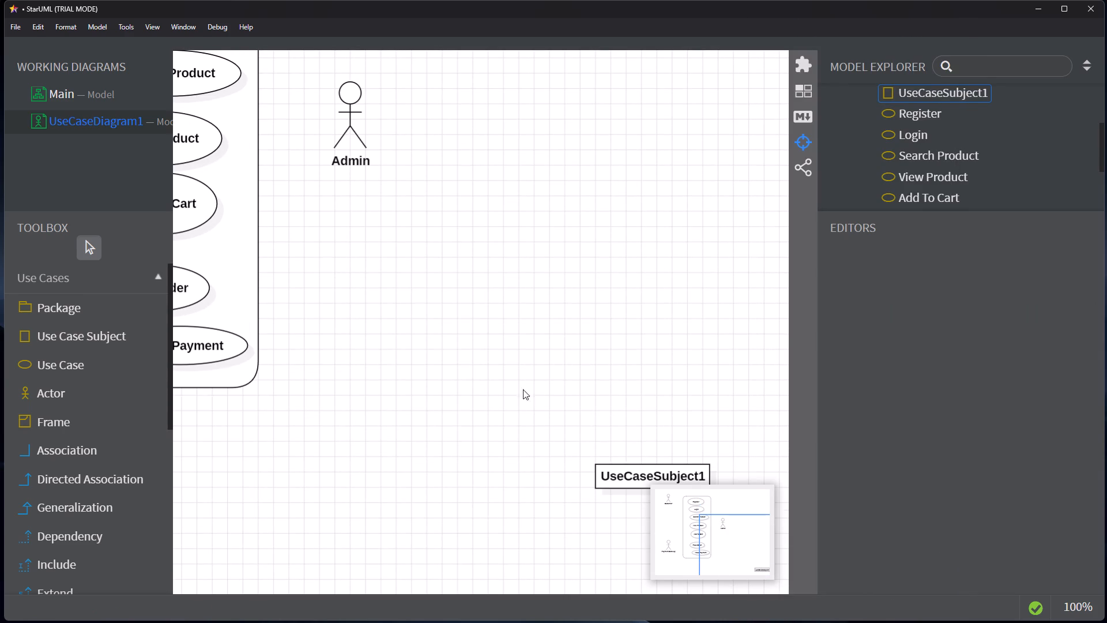
# Widen the diagram area on both sides so that all actors and use cases fit with room to spare.
pyautogui.moveTo(714, 545); pyautogui.dragTo(661, 517)
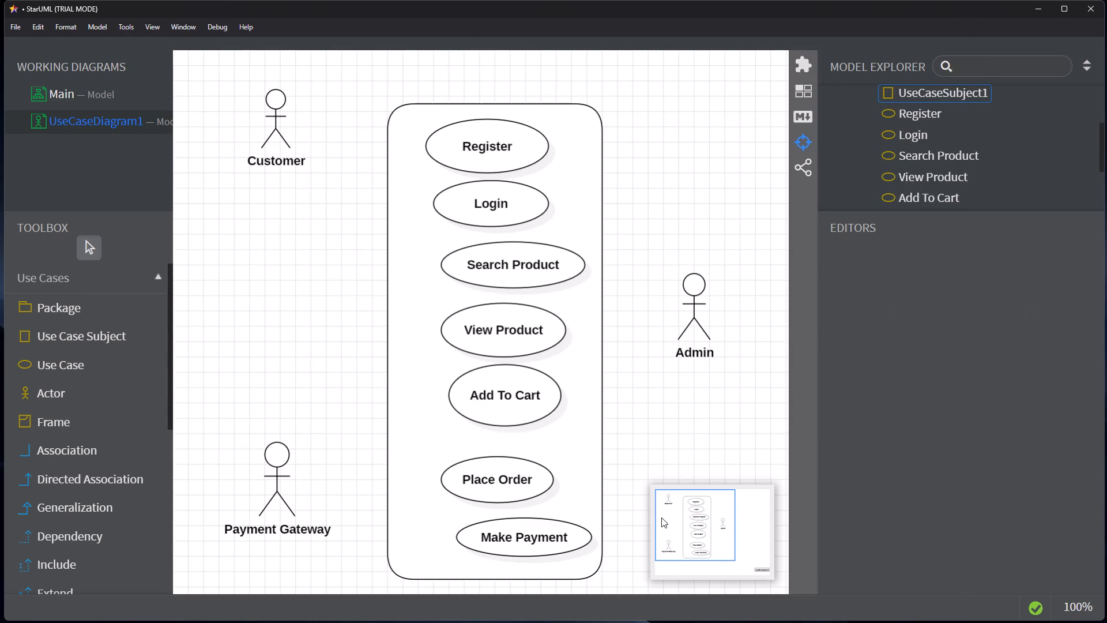
pyautogui.moveTo(661, 517); pyautogui.dragTo(661, 515)
pyautogui.moveTo(816, 247); pyautogui.dragTo(954, 239)
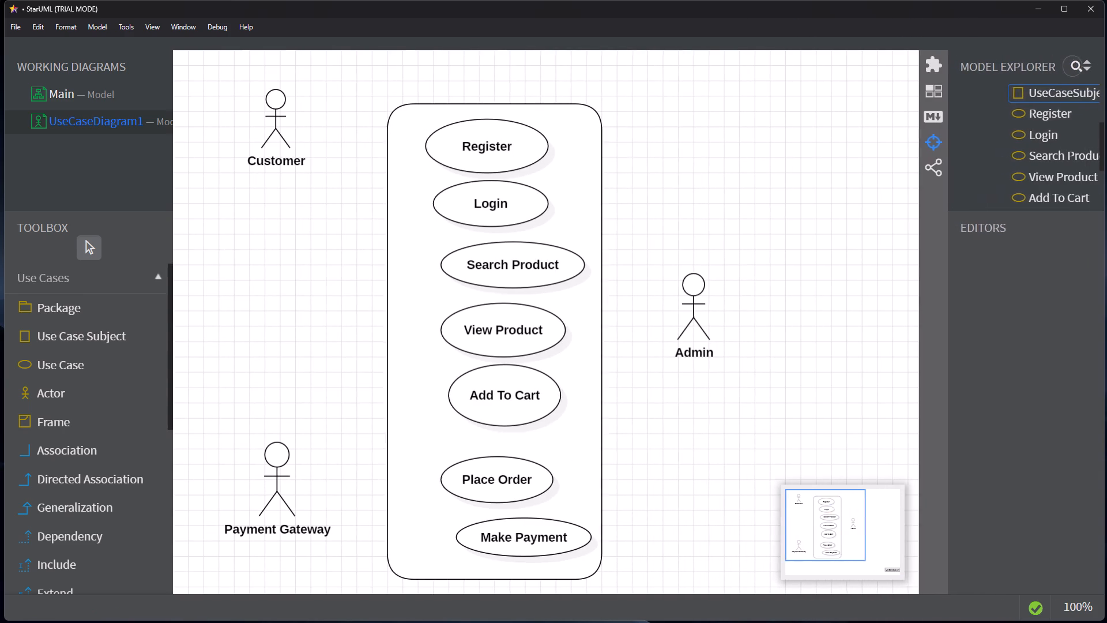
pyautogui.moveTo(954, 239); pyautogui.dragTo(978, 237)
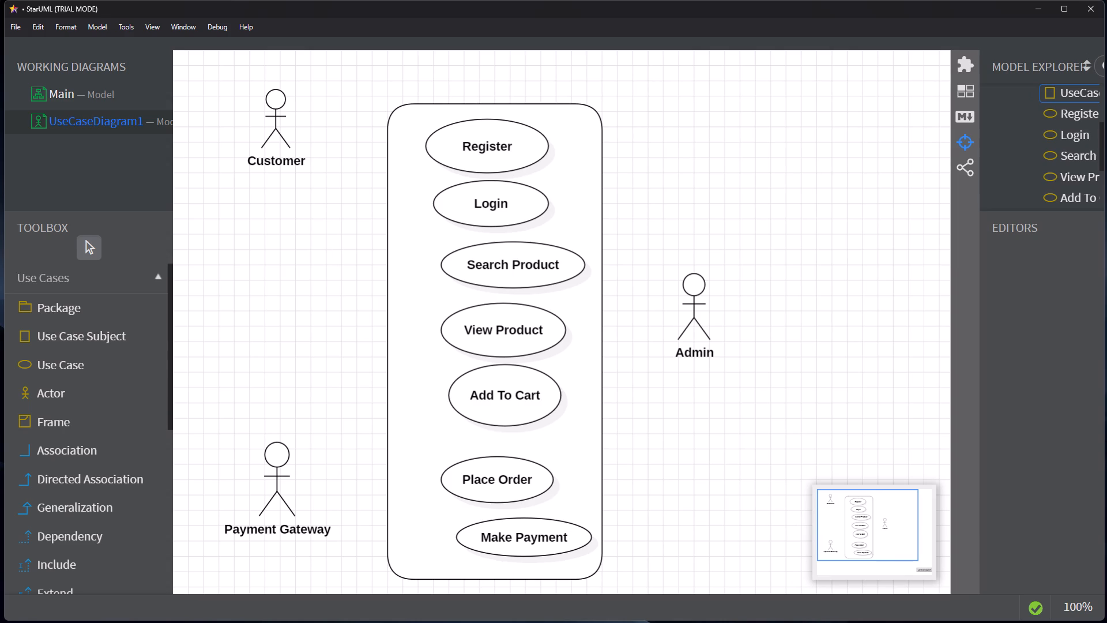
pyautogui.moveTo(176, 268); pyautogui.dragTo(155, 268)
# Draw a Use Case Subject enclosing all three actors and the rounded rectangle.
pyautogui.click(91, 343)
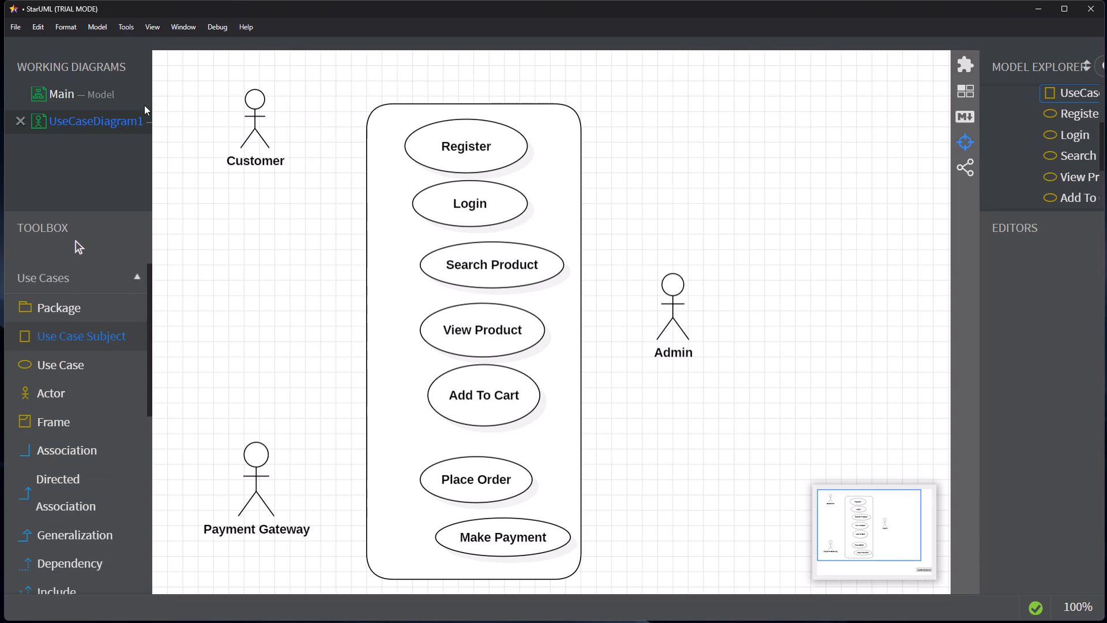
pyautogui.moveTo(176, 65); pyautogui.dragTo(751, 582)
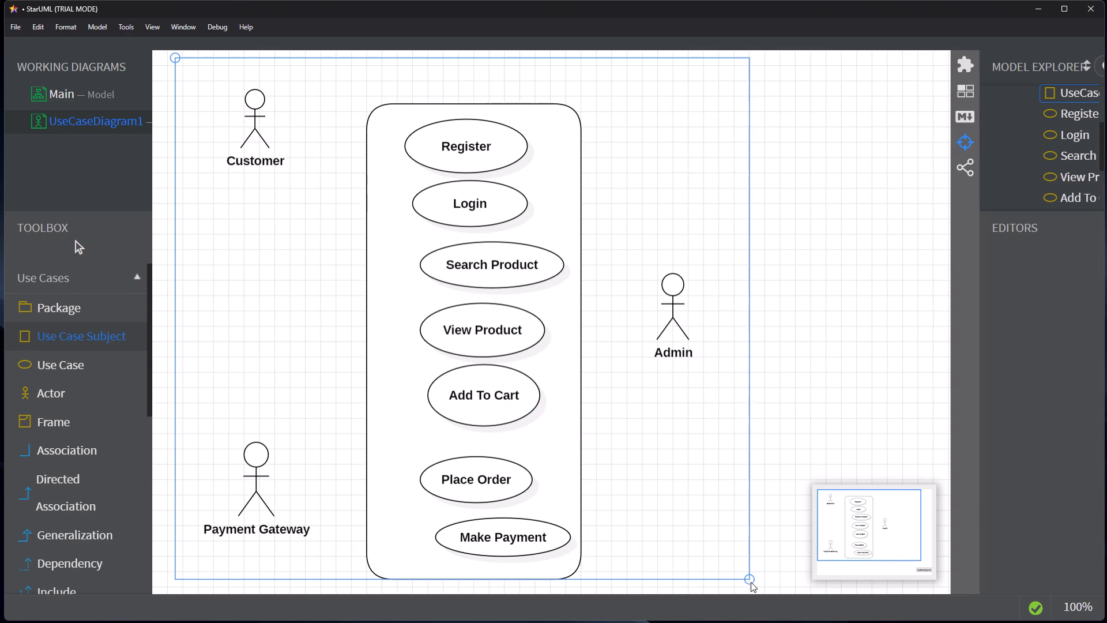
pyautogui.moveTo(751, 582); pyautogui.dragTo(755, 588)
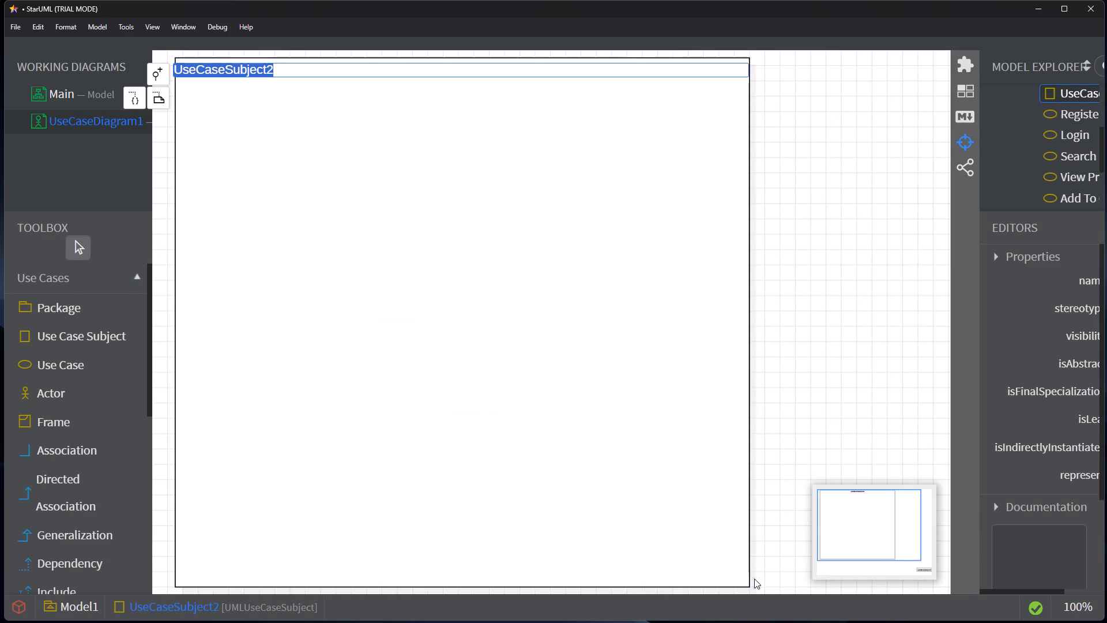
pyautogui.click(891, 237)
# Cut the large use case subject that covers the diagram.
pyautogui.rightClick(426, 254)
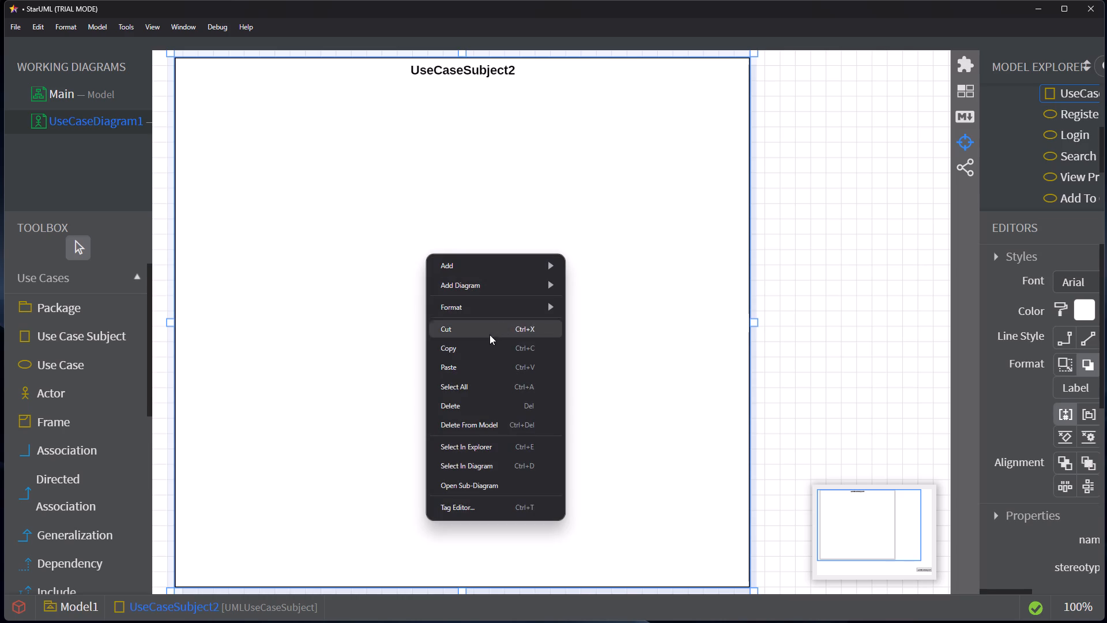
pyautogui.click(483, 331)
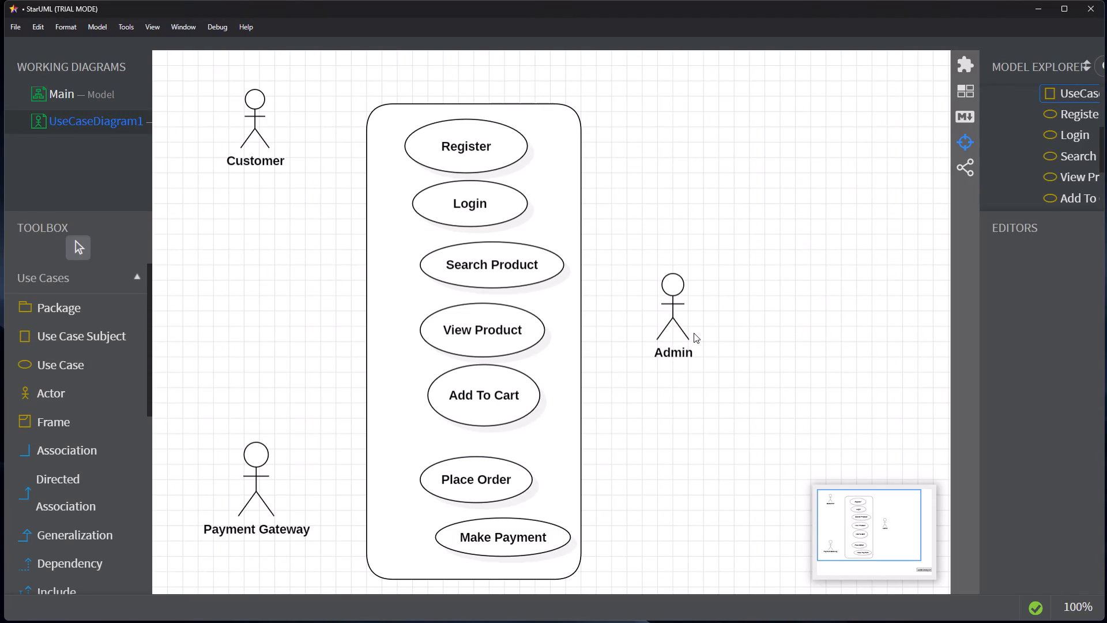
# Connect the Customer actor to the Login and Search Product use cases with unnamed associations.
pyautogui.click(96, 454)
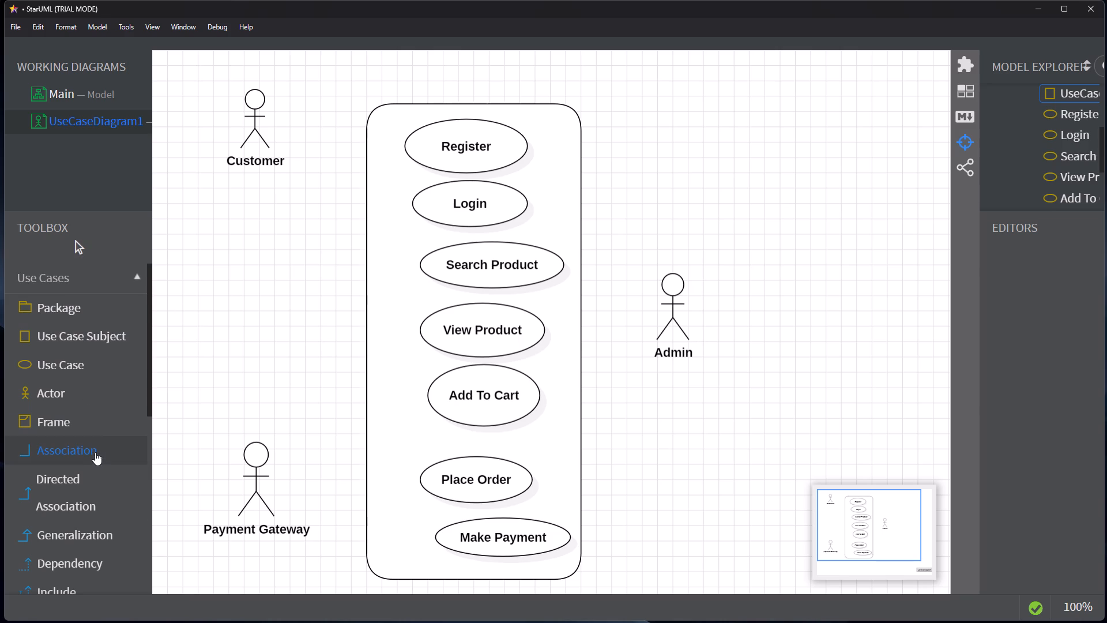
pyautogui.moveTo(258, 92); pyautogui.dragTo(434, 211)
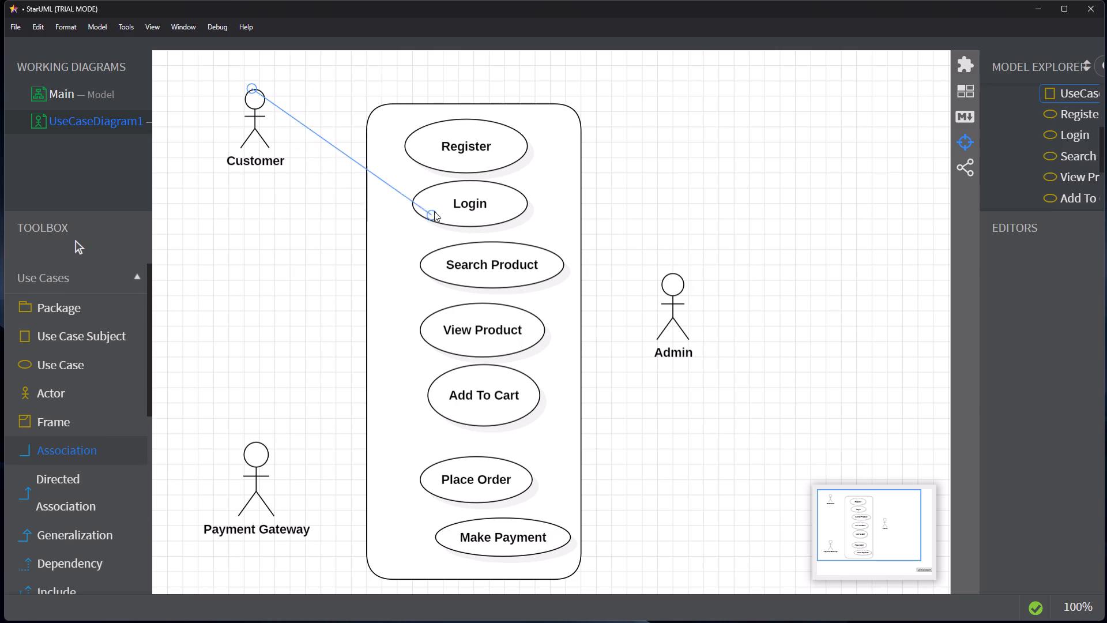
pyautogui.moveTo(434, 211); pyautogui.dragTo(435, 209)
pyautogui.click(329, 288)
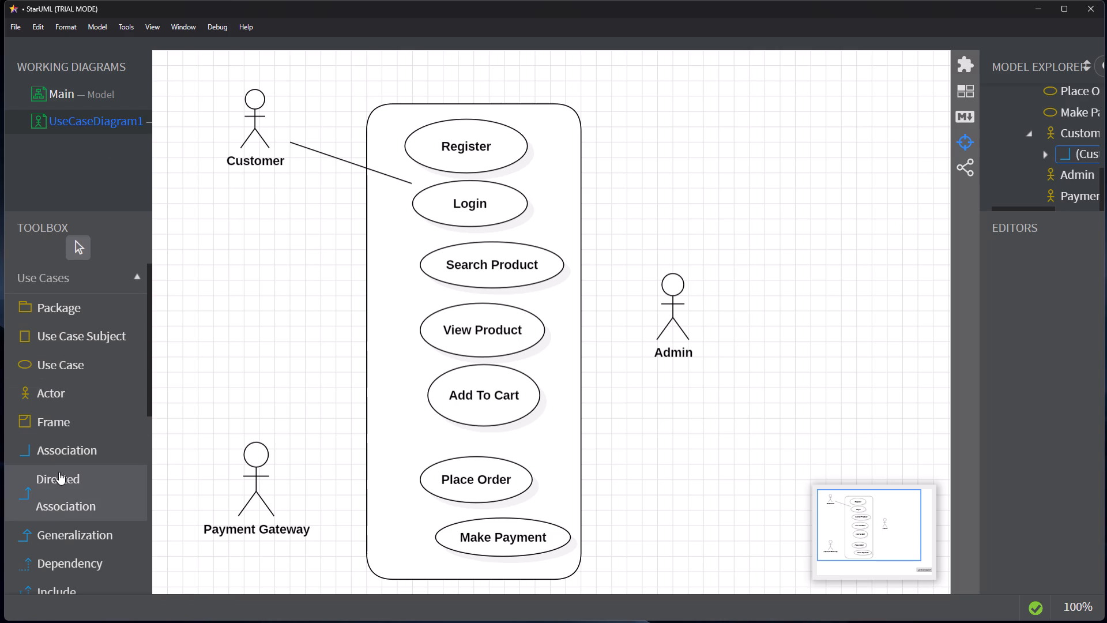
pyautogui.click(64, 455)
pyautogui.moveTo(245, 121); pyautogui.dragTo(247, 122)
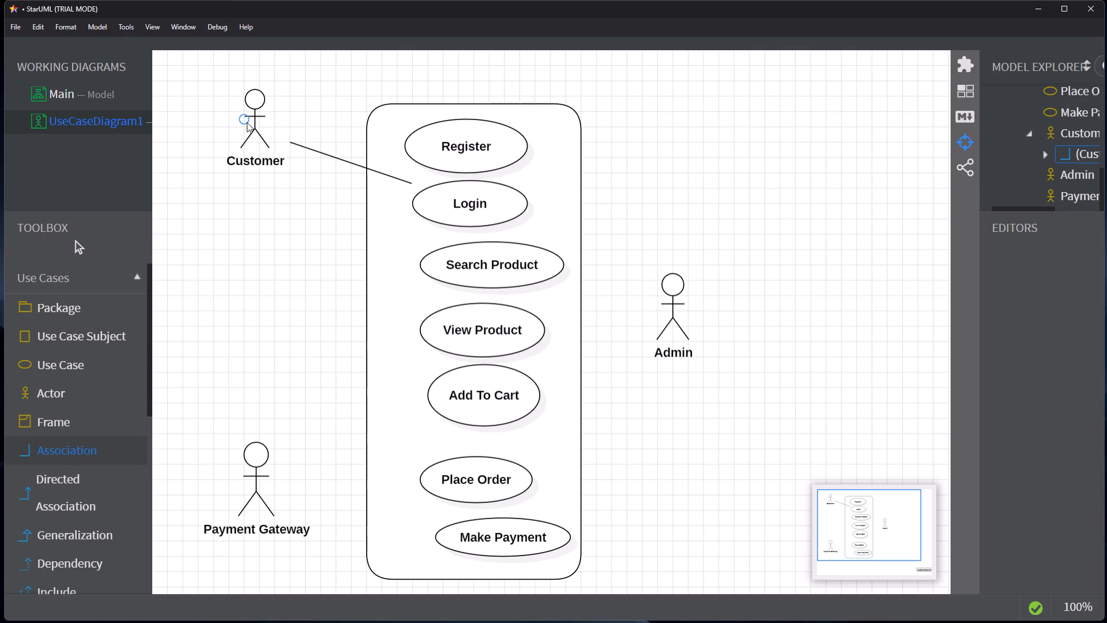
pyautogui.moveTo(247, 122); pyautogui.dragTo(429, 265)
pyautogui.click(251, 354)
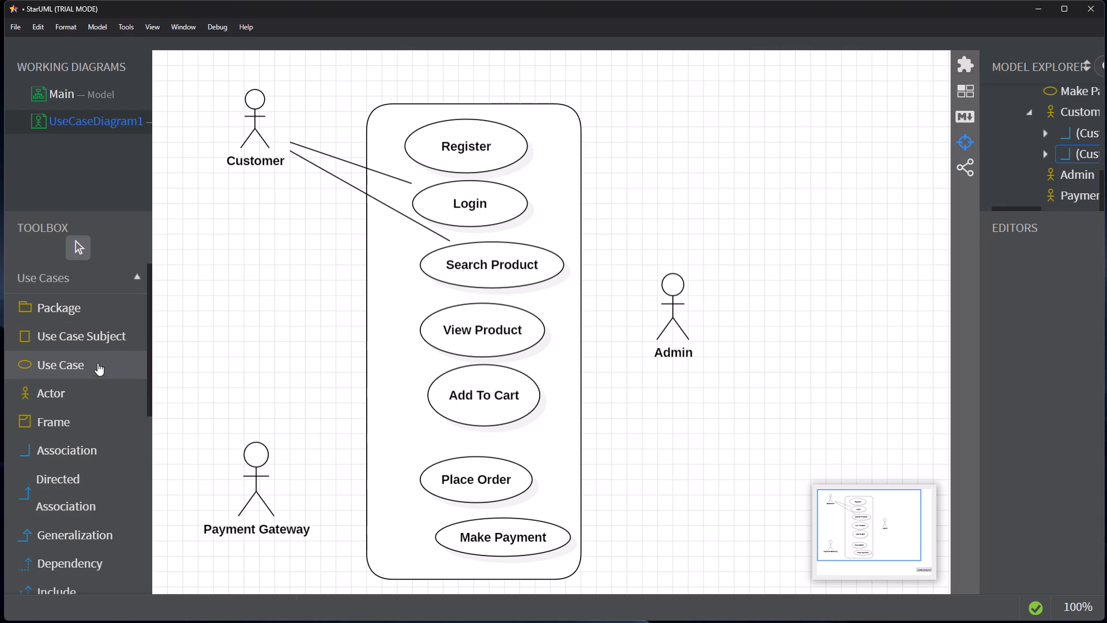
# Connect the Customer actor to the Add To Cart and Place Order use cases with unnamed associations.
pyautogui.click(71, 454)
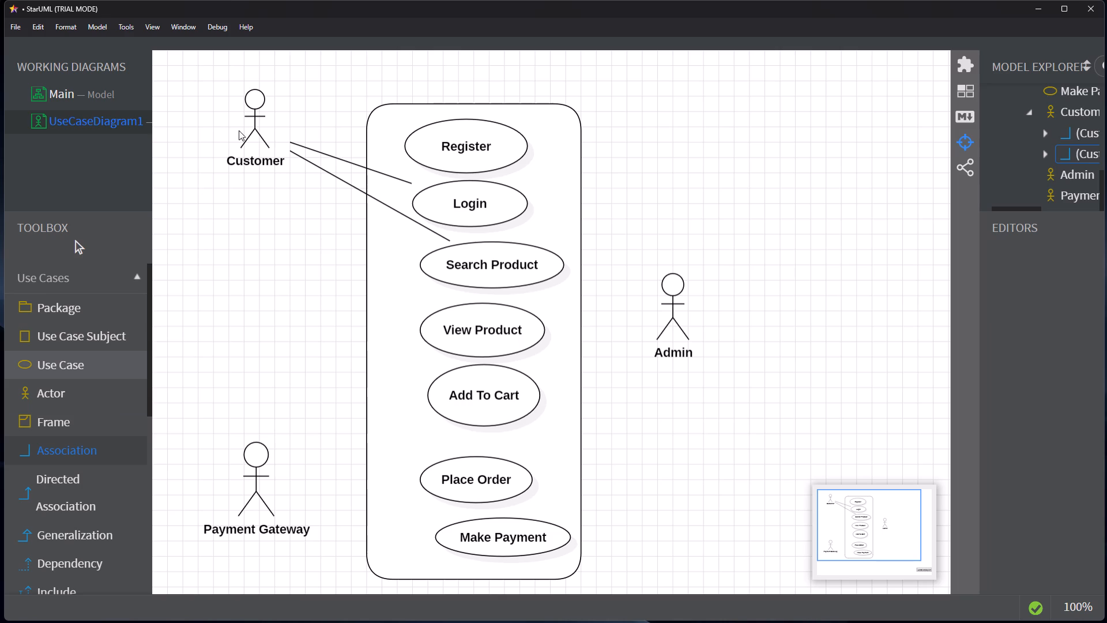
pyautogui.moveTo(254, 123); pyautogui.dragTo(447, 401)
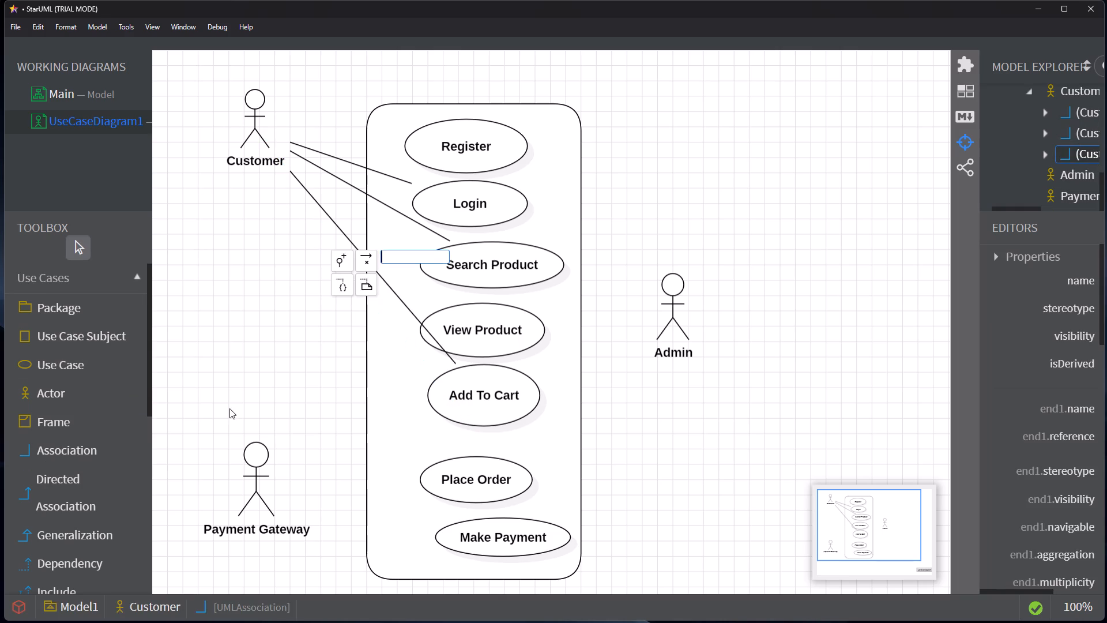
pyautogui.click(229, 408)
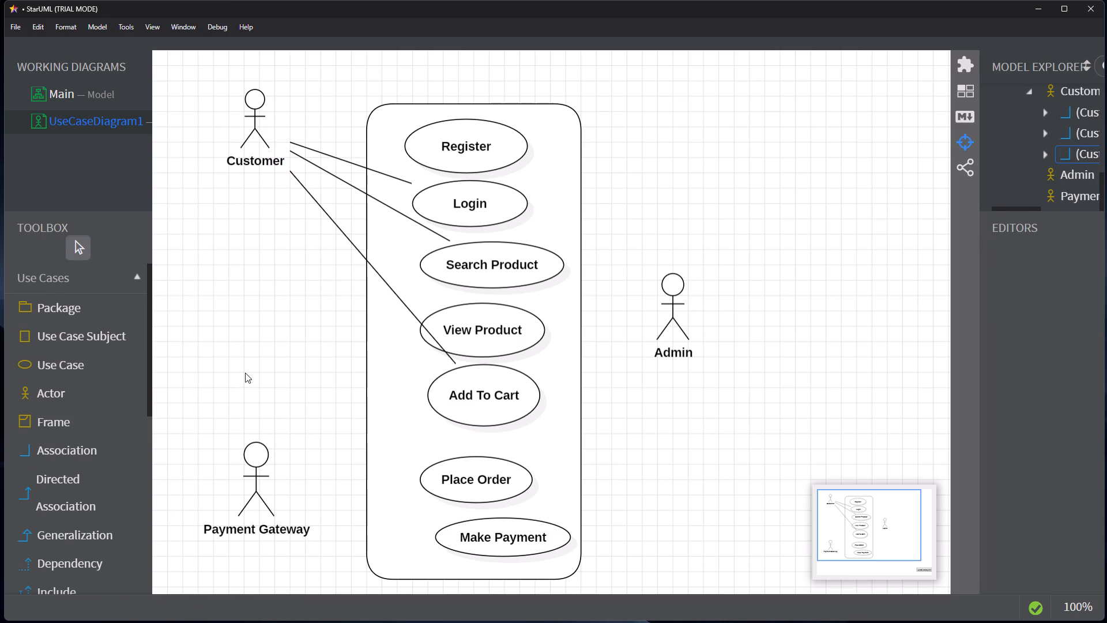
pyautogui.click(45, 447)
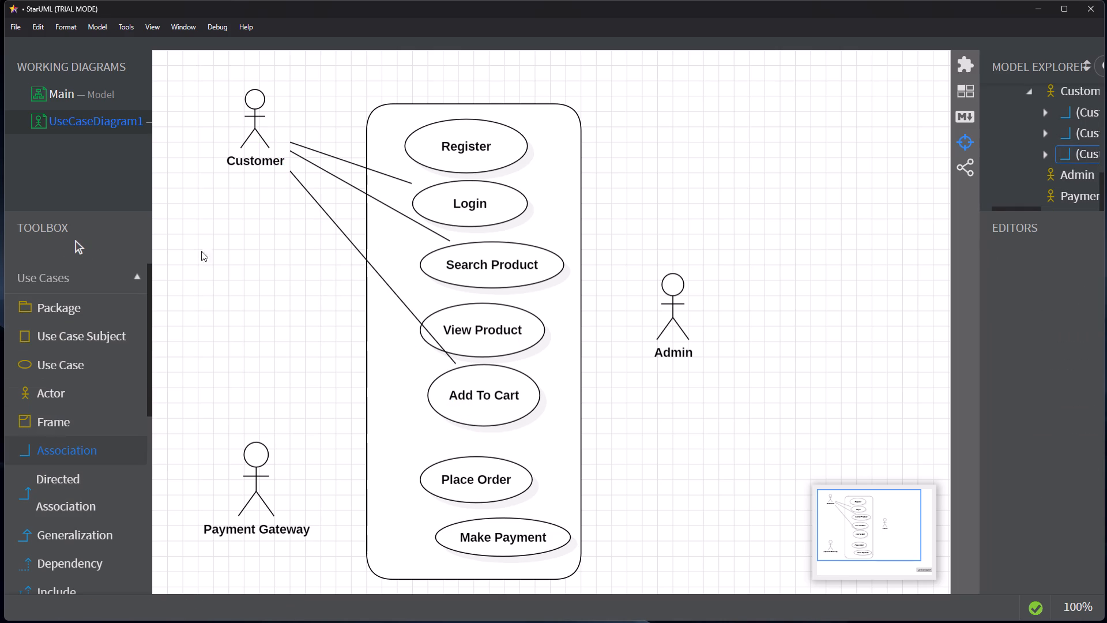
pyautogui.moveTo(247, 113); pyautogui.dragTo(431, 478)
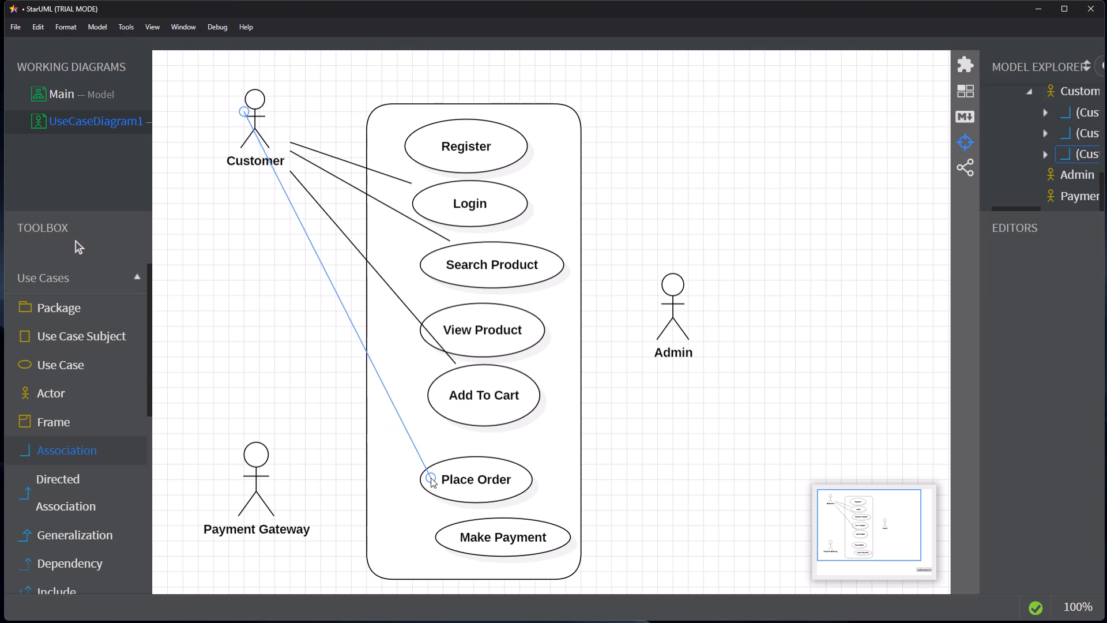
pyautogui.moveTo(431, 478); pyautogui.dragTo(431, 478)
pyautogui.click(347, 421)
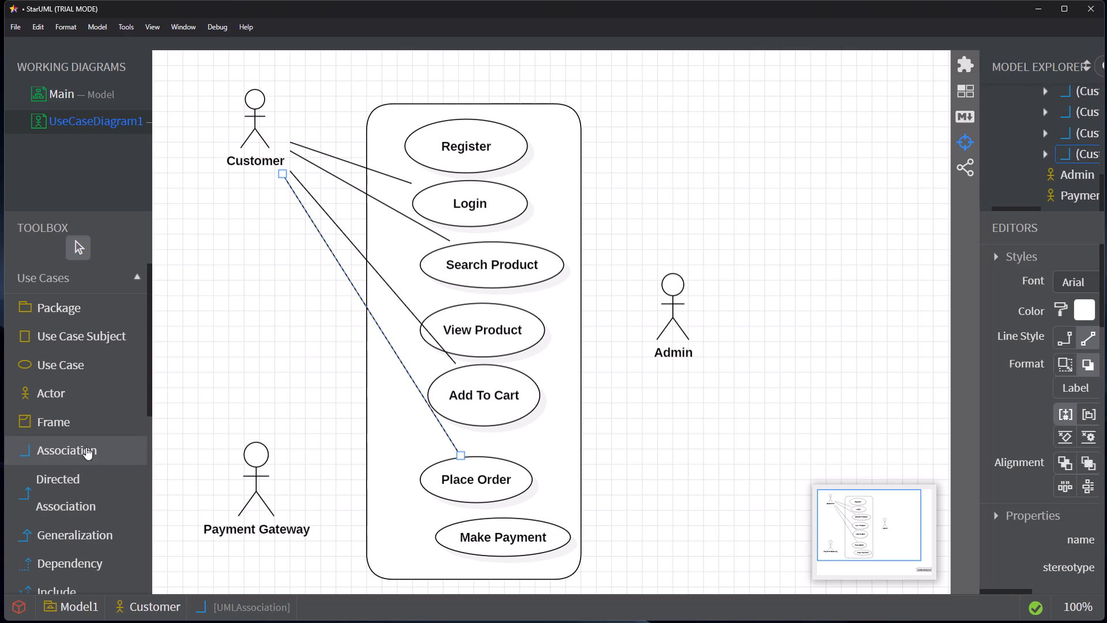
# Connect the Customer actor to the Make Payment use case with an unnamed association.
pyautogui.click(86, 447)
pyautogui.moveTo(239, 130); pyautogui.dragTo(444, 541)
pyautogui.click(327, 408)
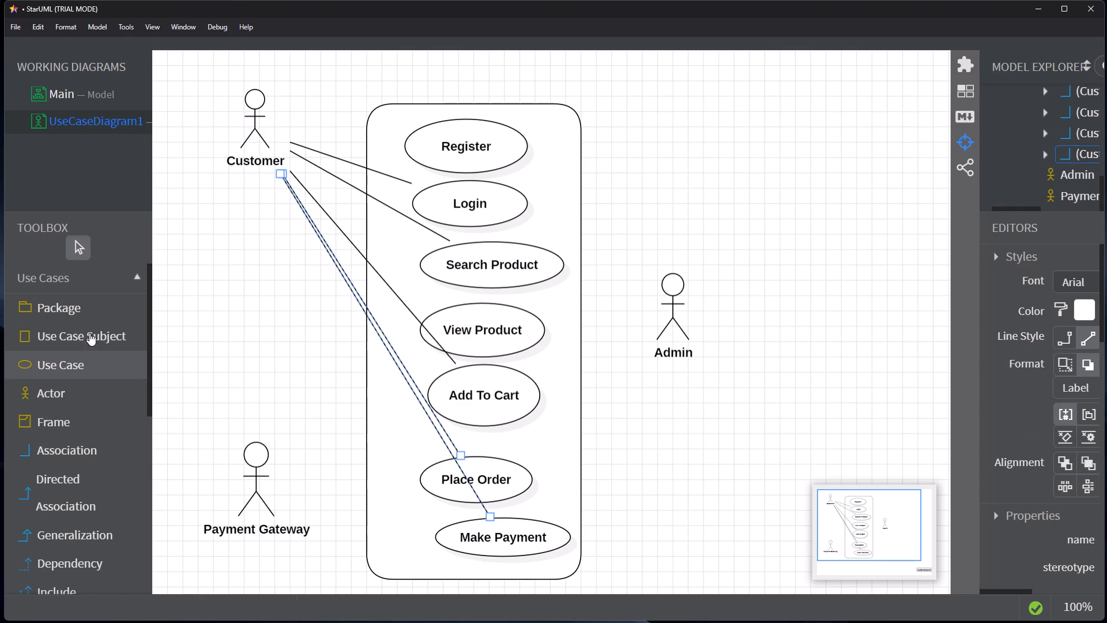
# Connect the Admin actor to the View Product use case with an unnamed association.
pyautogui.click(74, 444)
pyautogui.moveTo(665, 328); pyautogui.dragTo(497, 329)
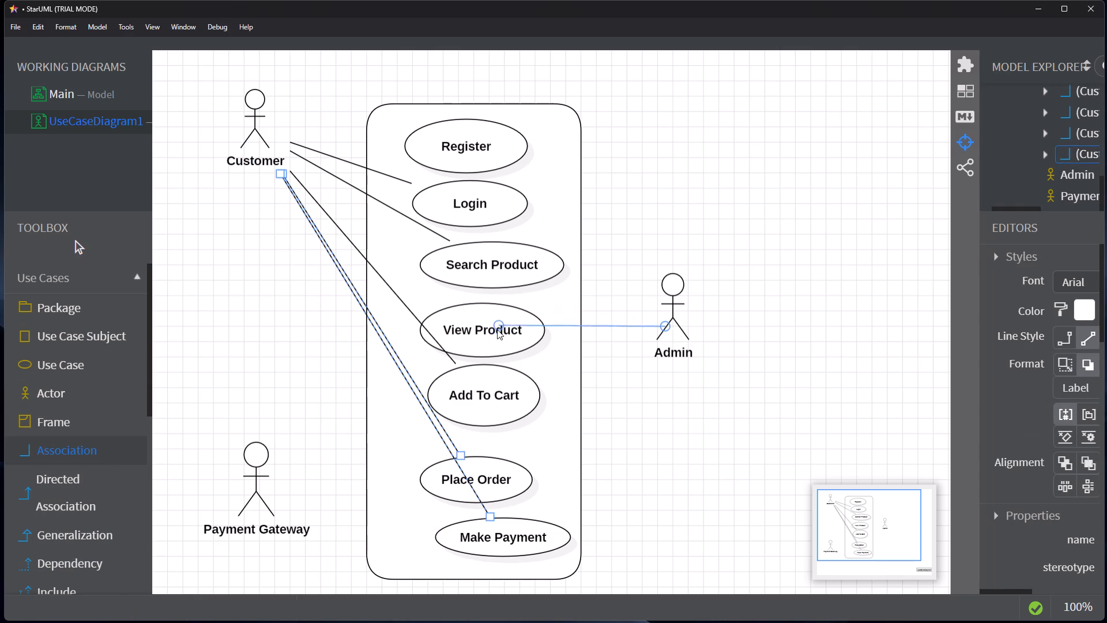
pyautogui.moveTo(497, 329); pyautogui.dragTo(497, 330)
pyautogui.click(645, 415)
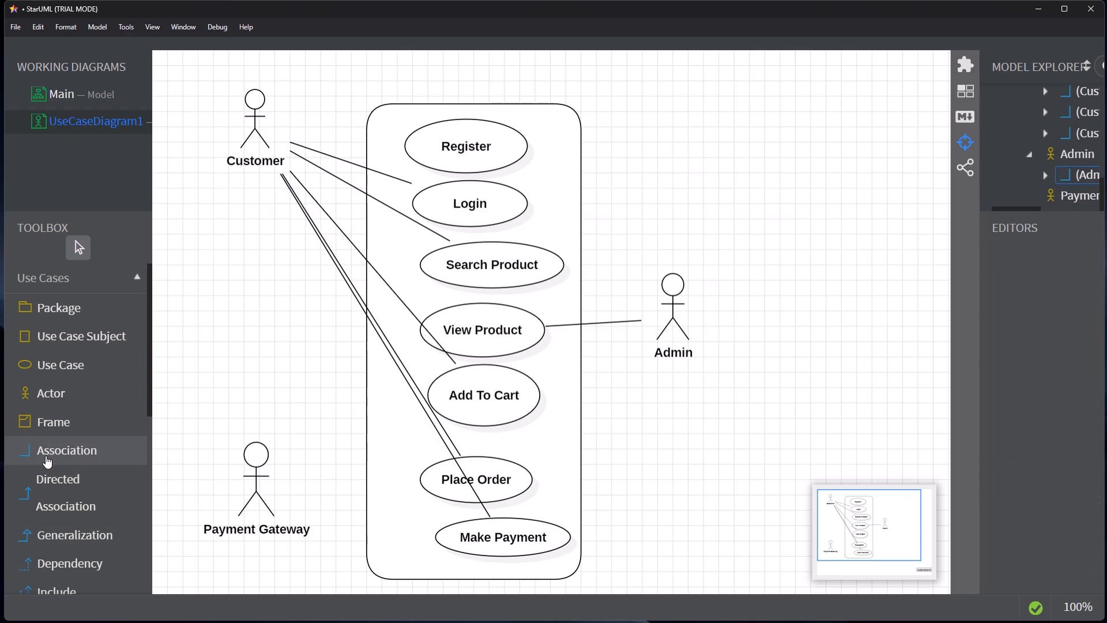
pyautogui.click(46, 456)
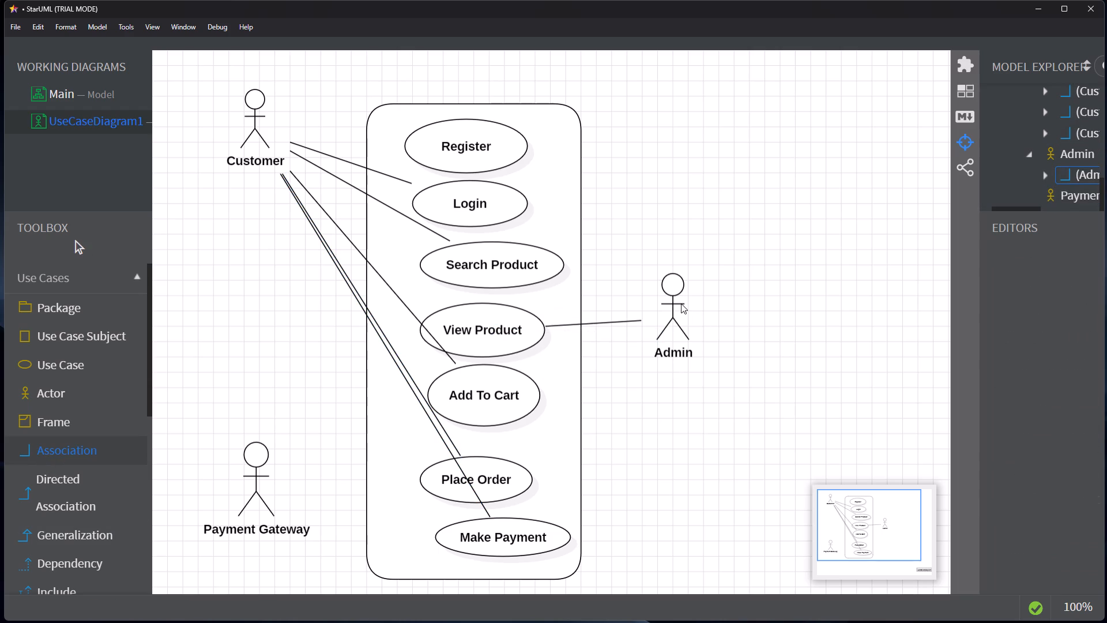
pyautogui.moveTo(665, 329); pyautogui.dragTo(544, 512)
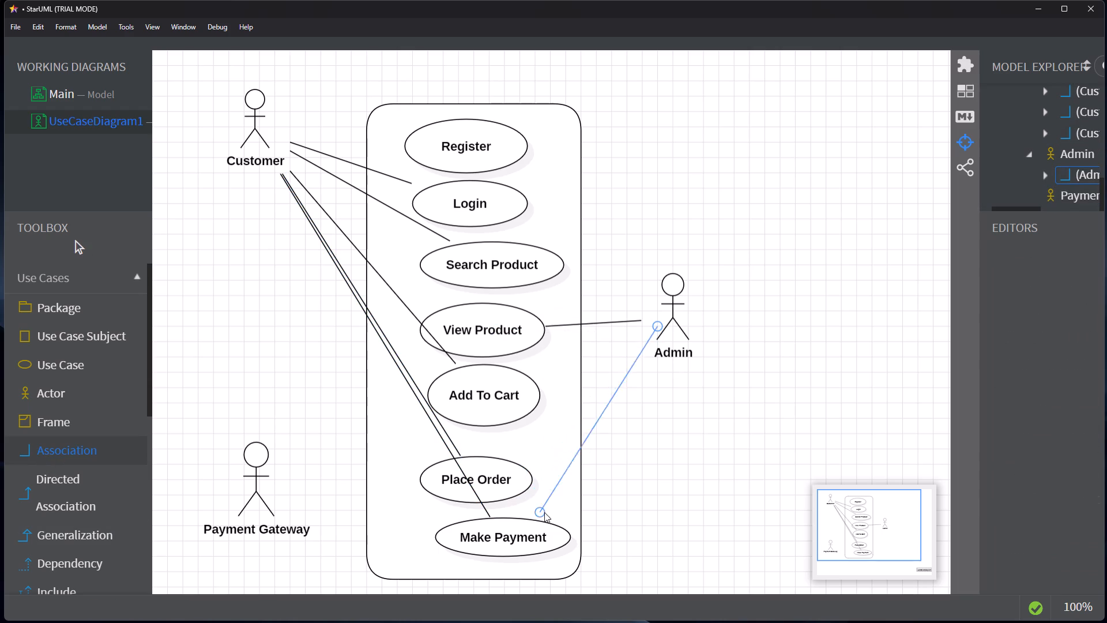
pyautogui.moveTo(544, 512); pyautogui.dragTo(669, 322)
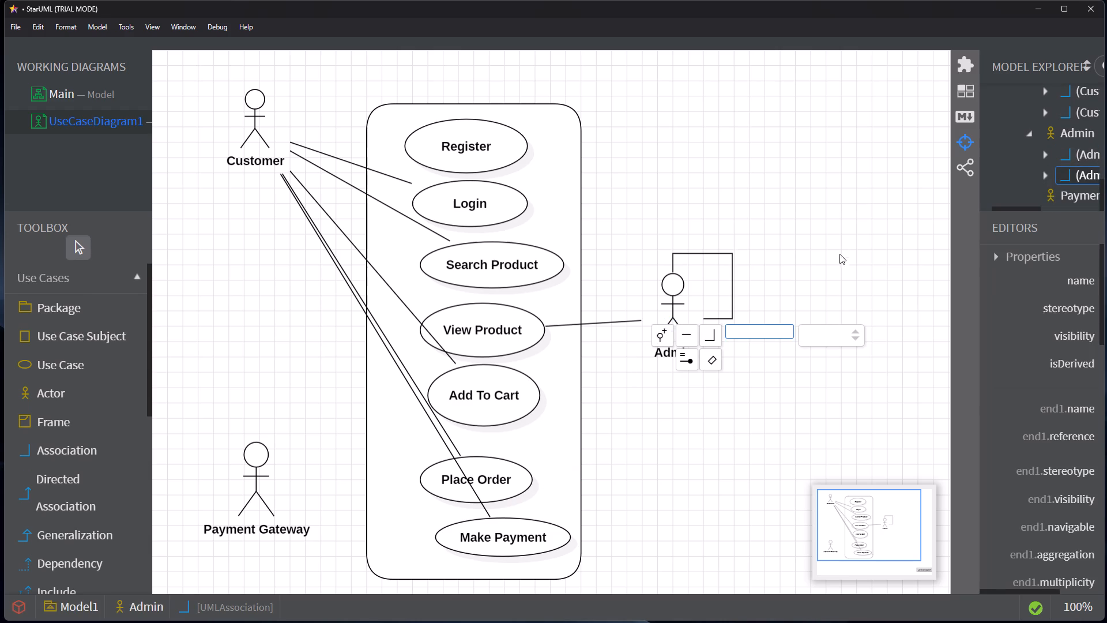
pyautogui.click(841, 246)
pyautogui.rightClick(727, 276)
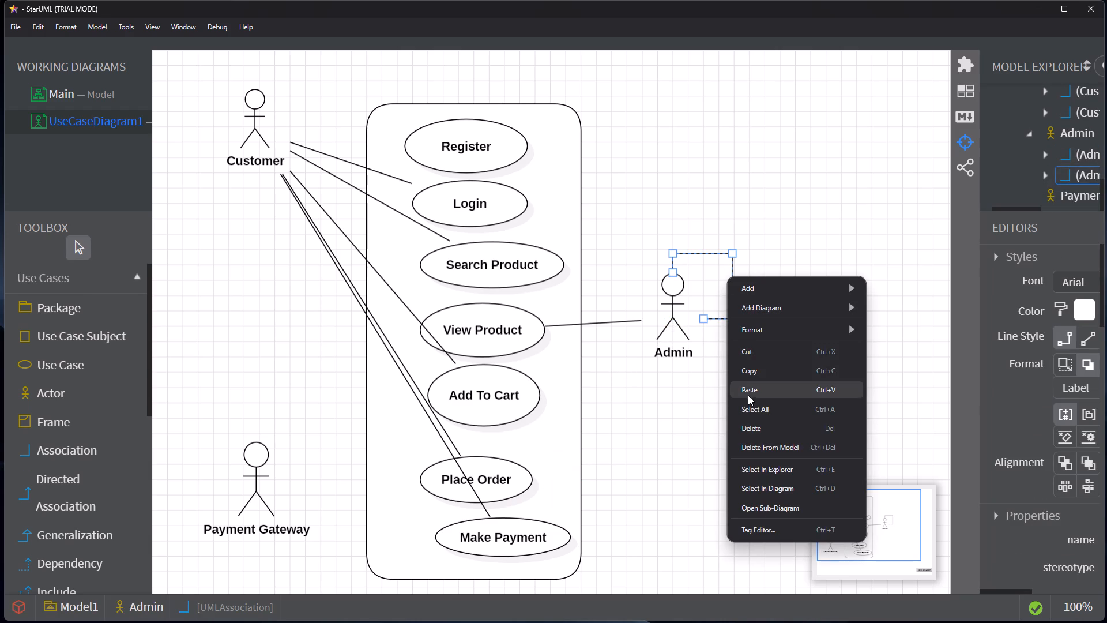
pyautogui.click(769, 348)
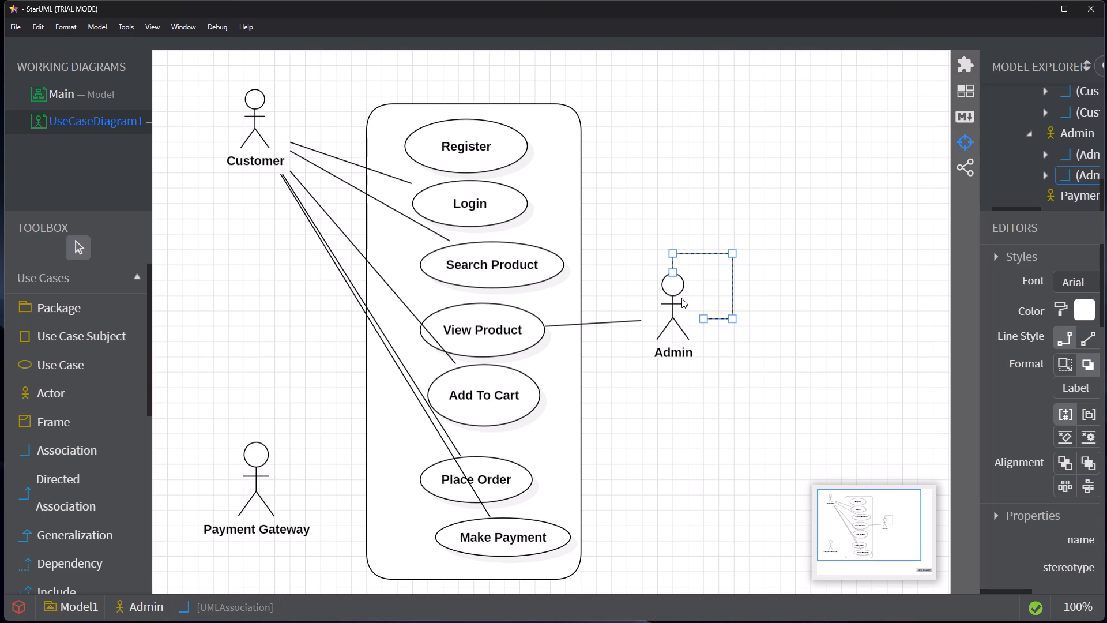
# Extend the system boundary downward below Make Payment to make room for more use cases.
pyautogui.scroll(-3, 637, 286)
pyautogui.click(478, 279)
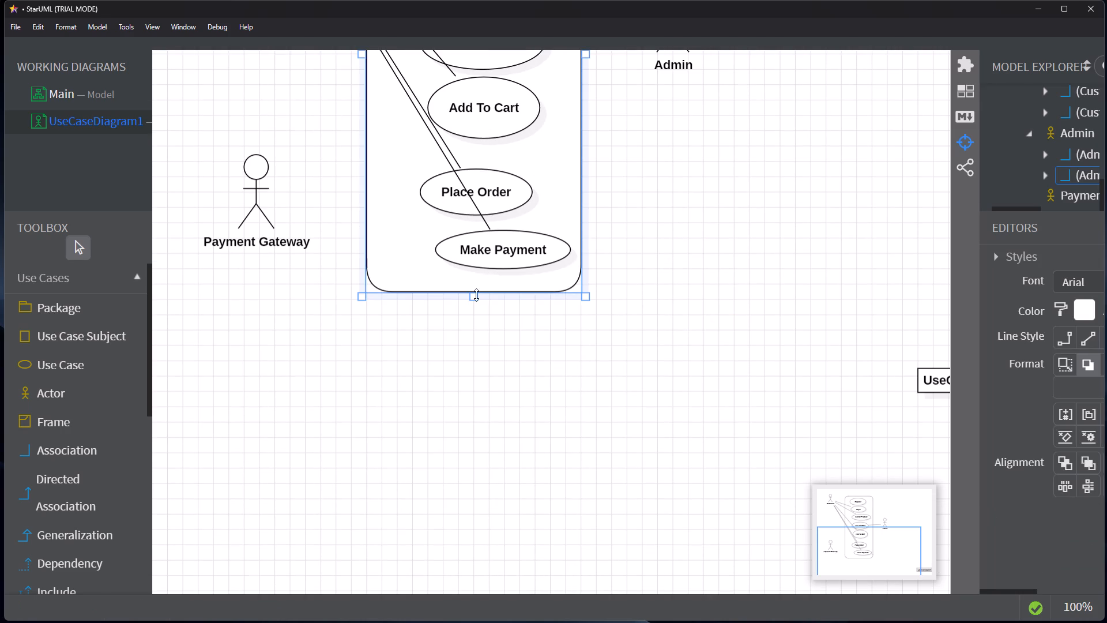
pyautogui.moveTo(476, 295); pyautogui.dragTo(454, 453)
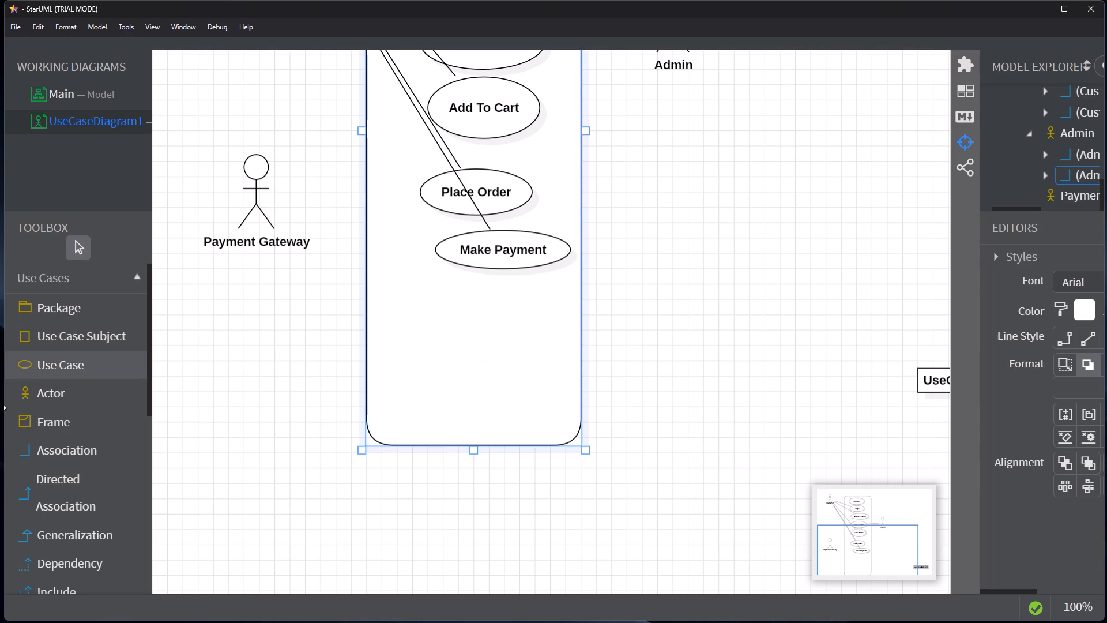
# Add a use case named Admin Login directly below Make Payment inside the system boundary.
pyautogui.click(82, 362)
pyautogui.moveTo(429, 283); pyautogui.dragTo(518, 318)
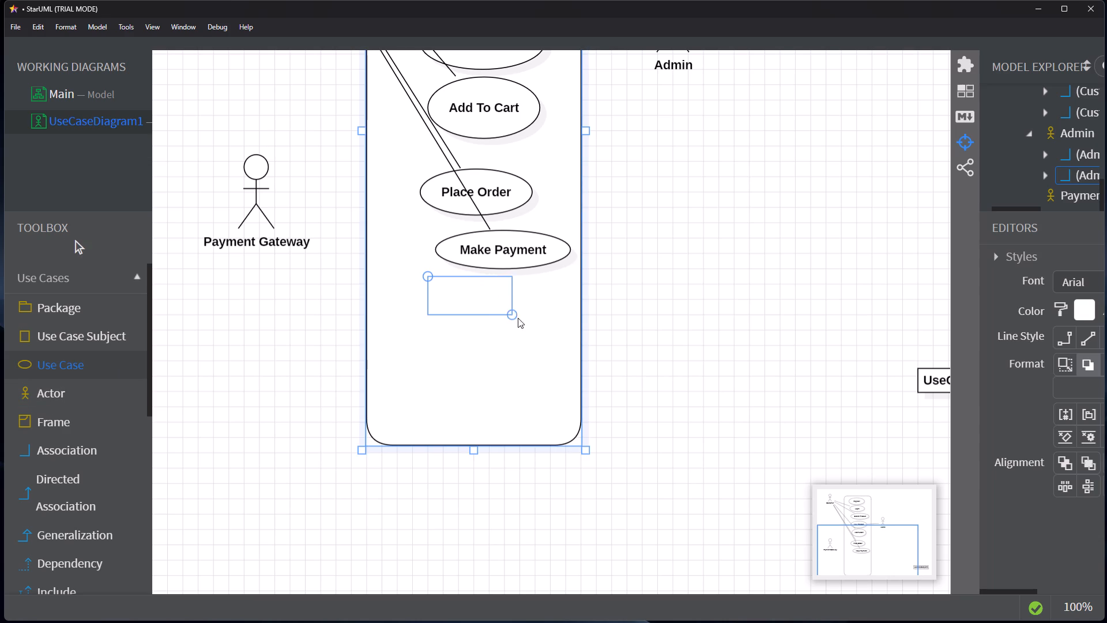
pyautogui.moveTo(518, 318); pyautogui.dragTo(522, 322)
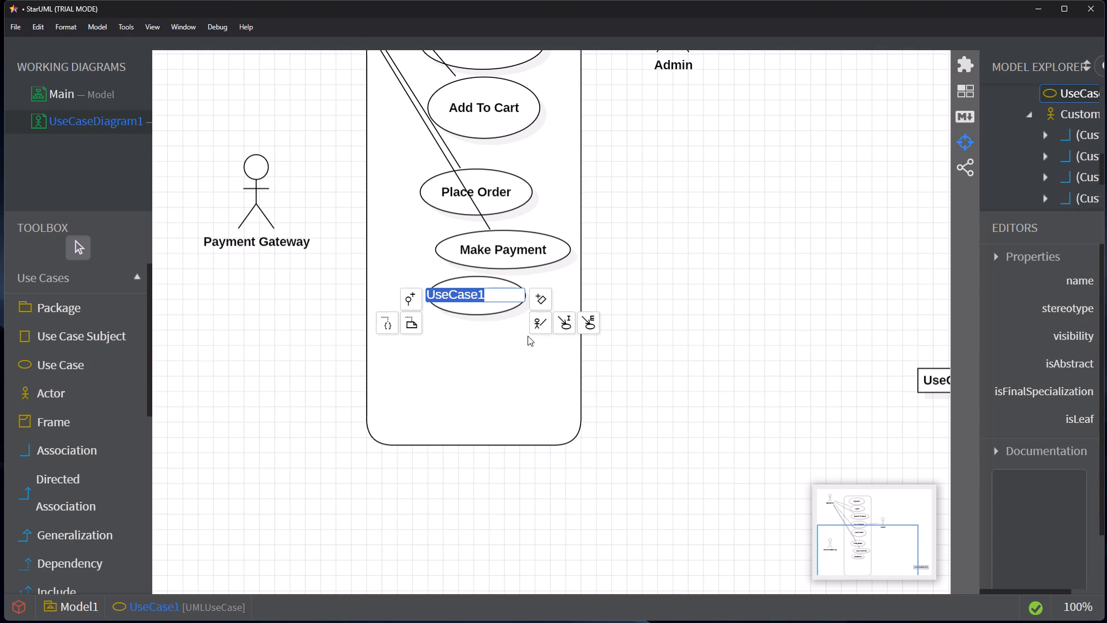
pyautogui.write('Admin Log')
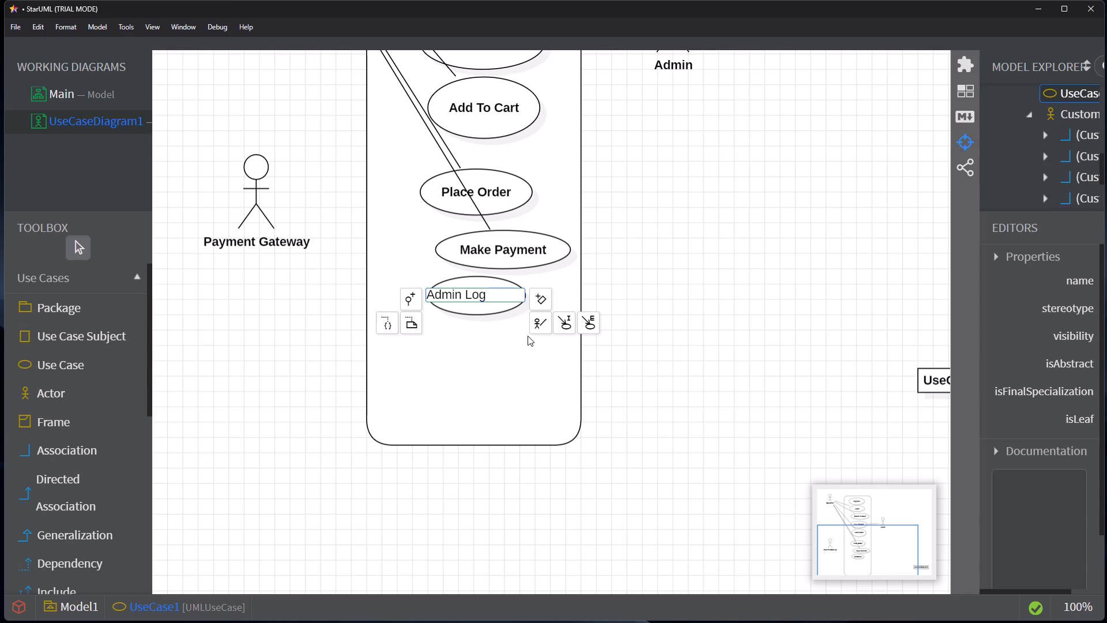
pyautogui.write('in')
pyautogui.press('Return')
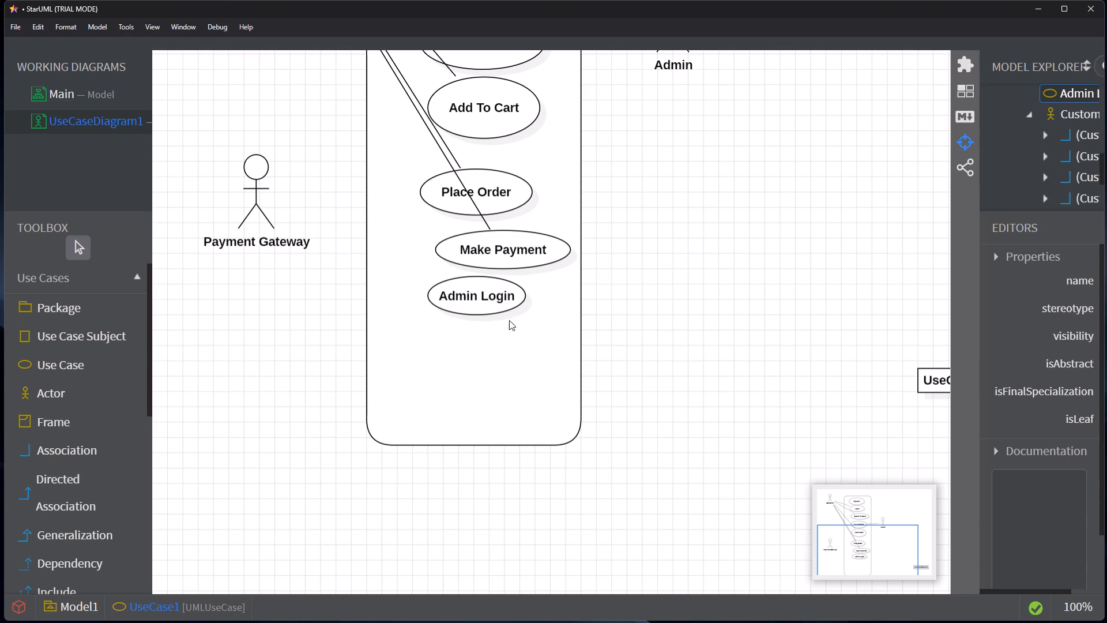
# Add a use case named Manage Product directly below Admin Login inside the system boundary.
pyautogui.moveTo(73, 370); pyautogui.dragTo(73, 360)
pyautogui.moveTo(429, 322); pyautogui.dragTo(501, 356)
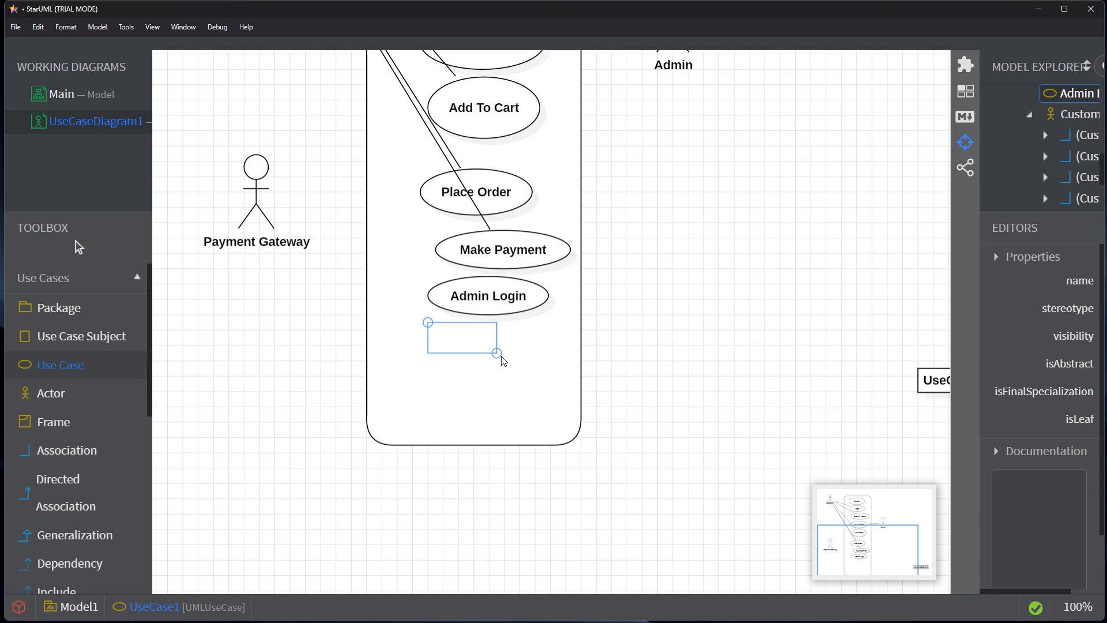
pyautogui.moveTo(501, 356); pyautogui.dragTo(524, 363)
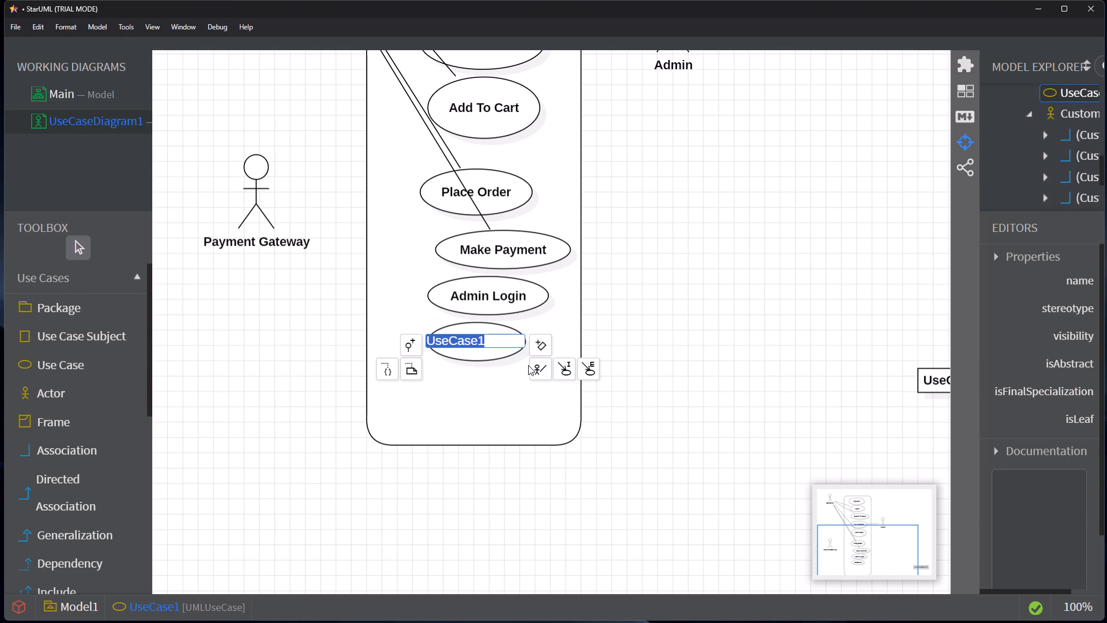
pyautogui.write('Manage')
pyautogui.press('space')
pyautogui.write('Prodi')
pyautogui.press('BackSpace')
pyautogui.write('uct')
pyautogui.press('Return')
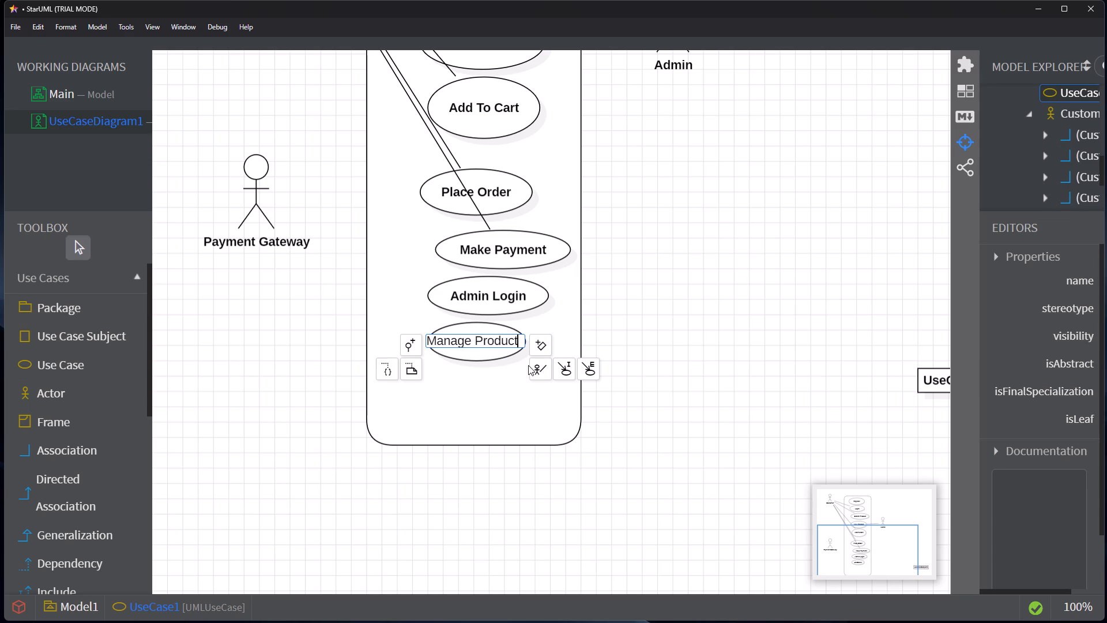
# Add a use case named Manage Orders directly below Manage Product inside the system boundary.
pyautogui.click(103, 373)
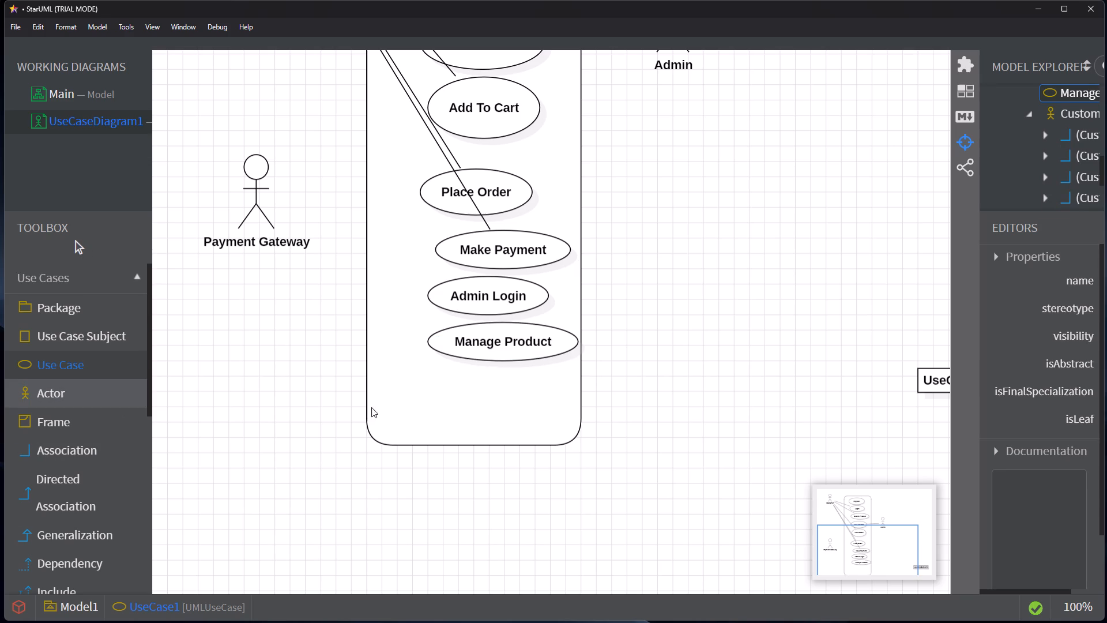
pyautogui.moveTo(410, 367); pyautogui.dragTo(529, 411)
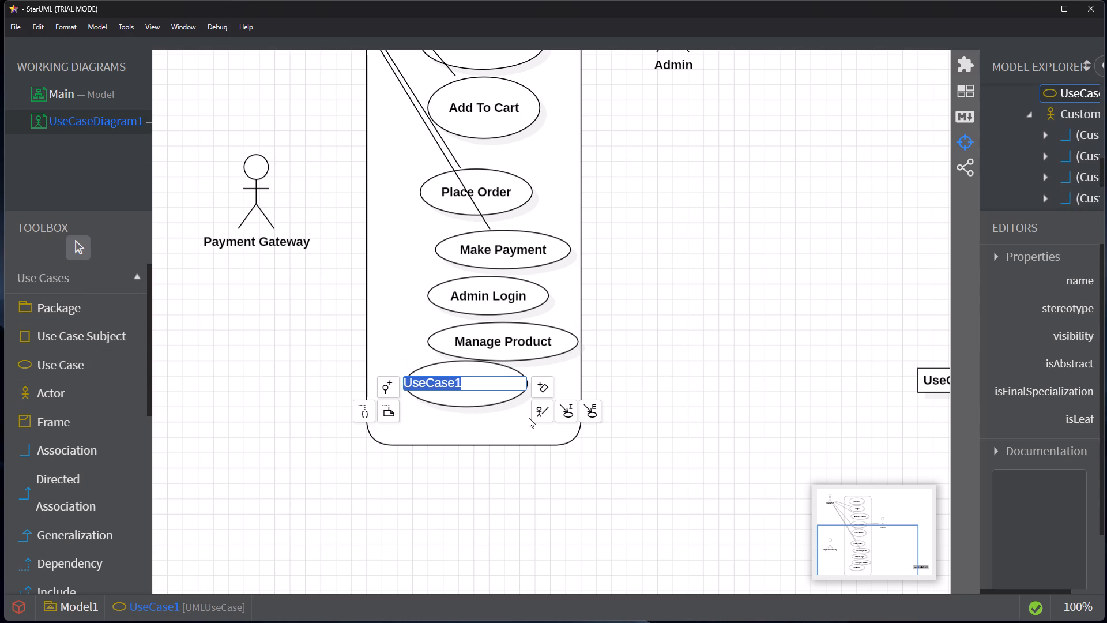
pyautogui.write('Mana')
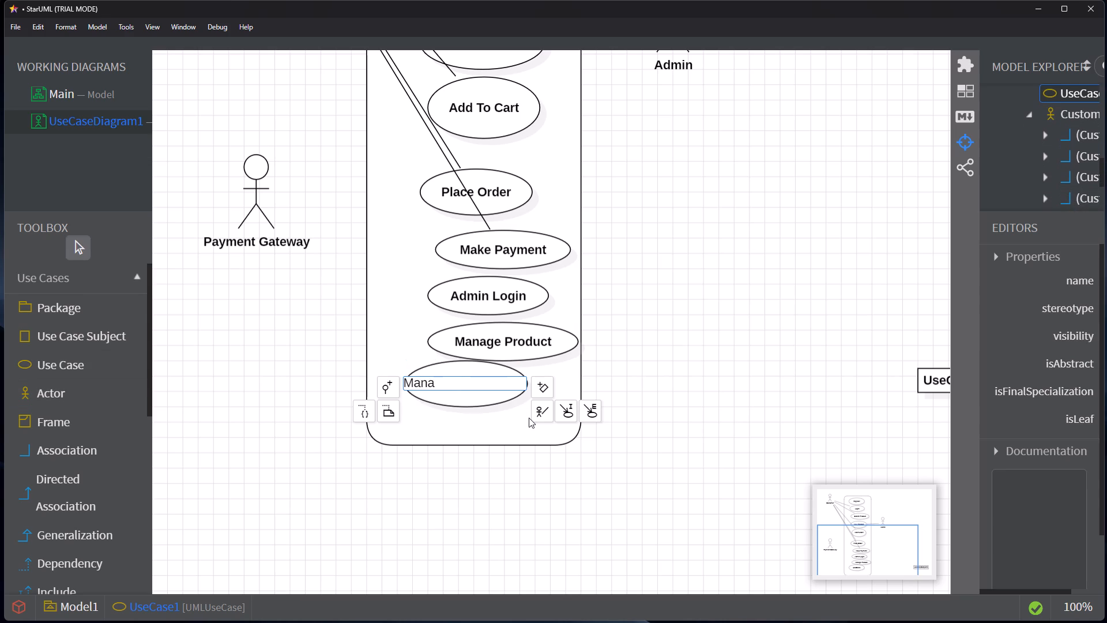
pyautogui.write('ge Or')
pyautogui.write('ders')
pyautogui.press('Return')
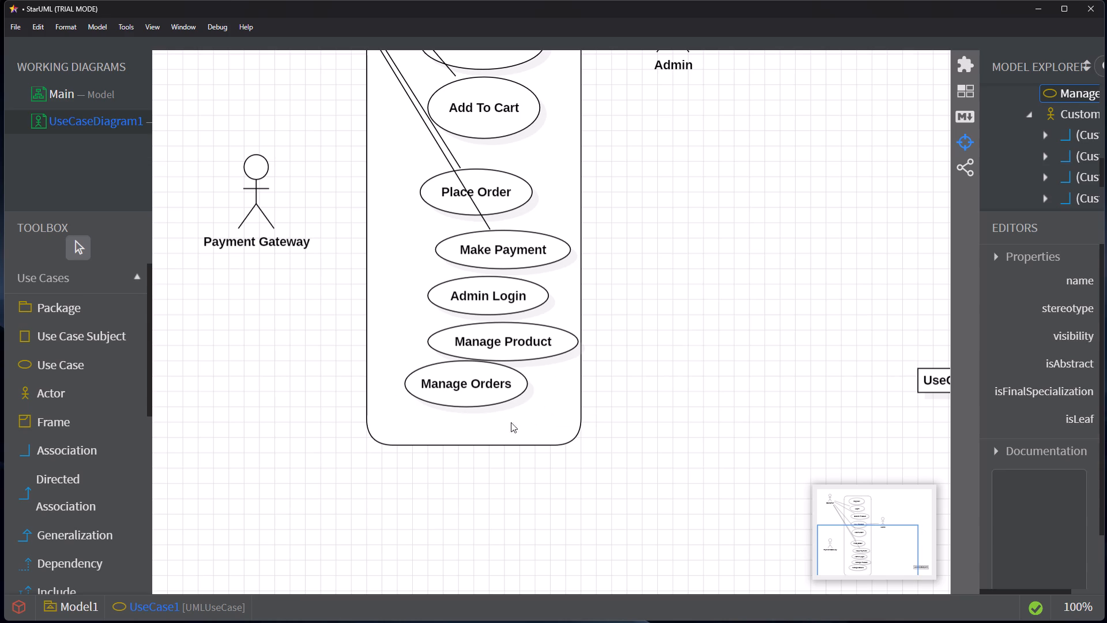
# Add a use case named Manage Customer below Manage Orders at the bottom of the system boundary.
pyautogui.click(74, 358)
pyautogui.moveTo(408, 414); pyautogui.dragTo(495, 440)
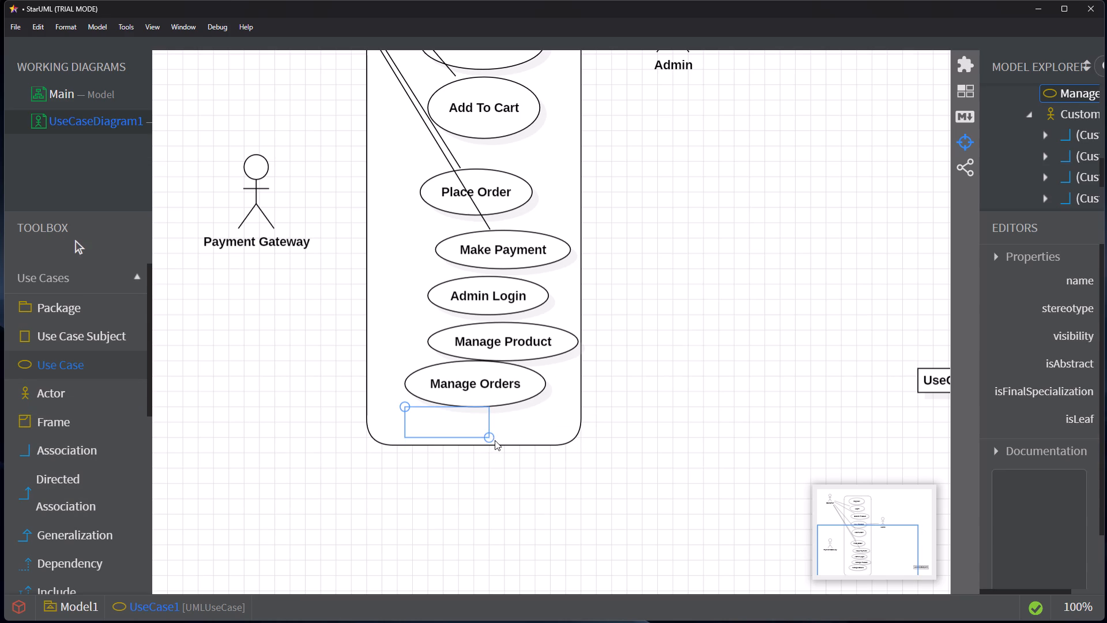
pyautogui.moveTo(495, 440); pyautogui.dragTo(548, 443)
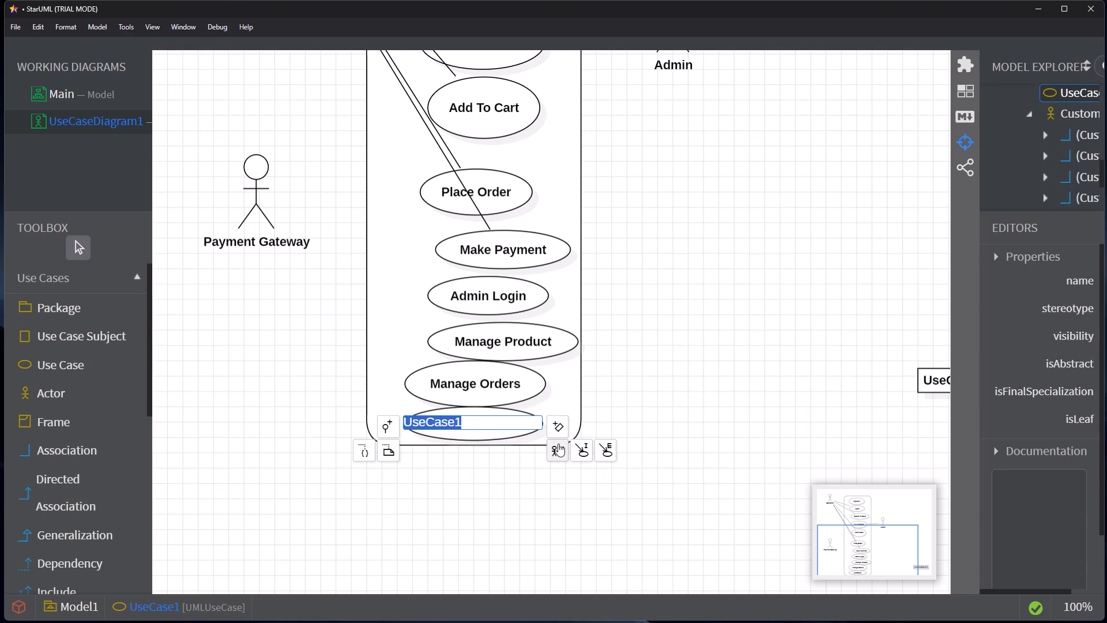
pyautogui.write('MAna')
pyautogui.press('BackSpace')
pyautogui.press('BackSpace')
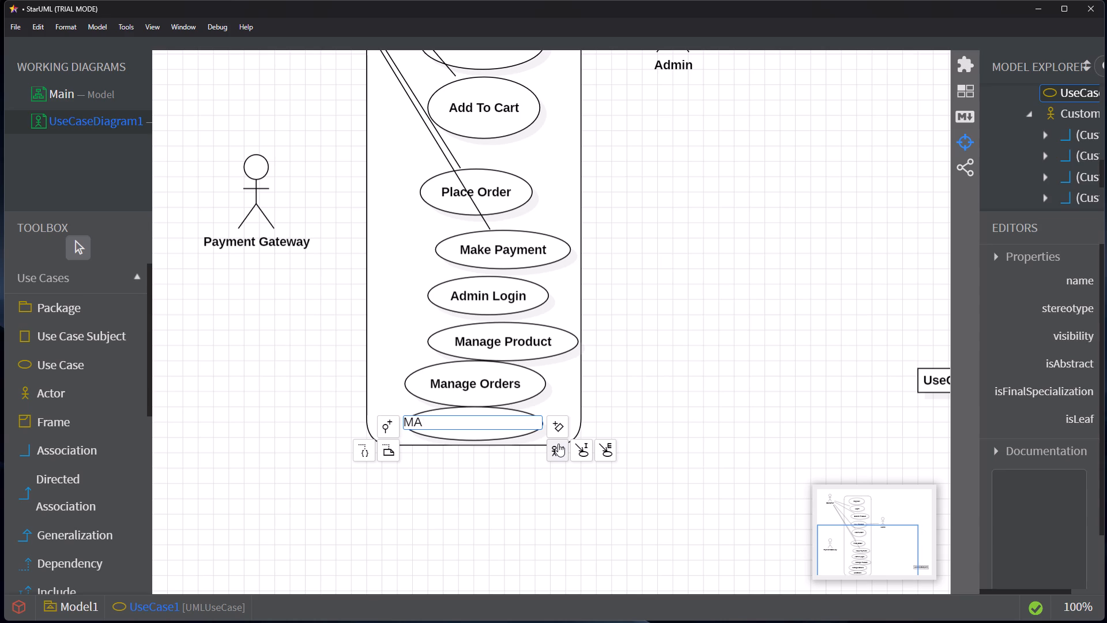
pyautogui.press('BackSpace')
pyautogui.press('a')
pyautogui.write('nage Customer')
pyautogui.press('Return')
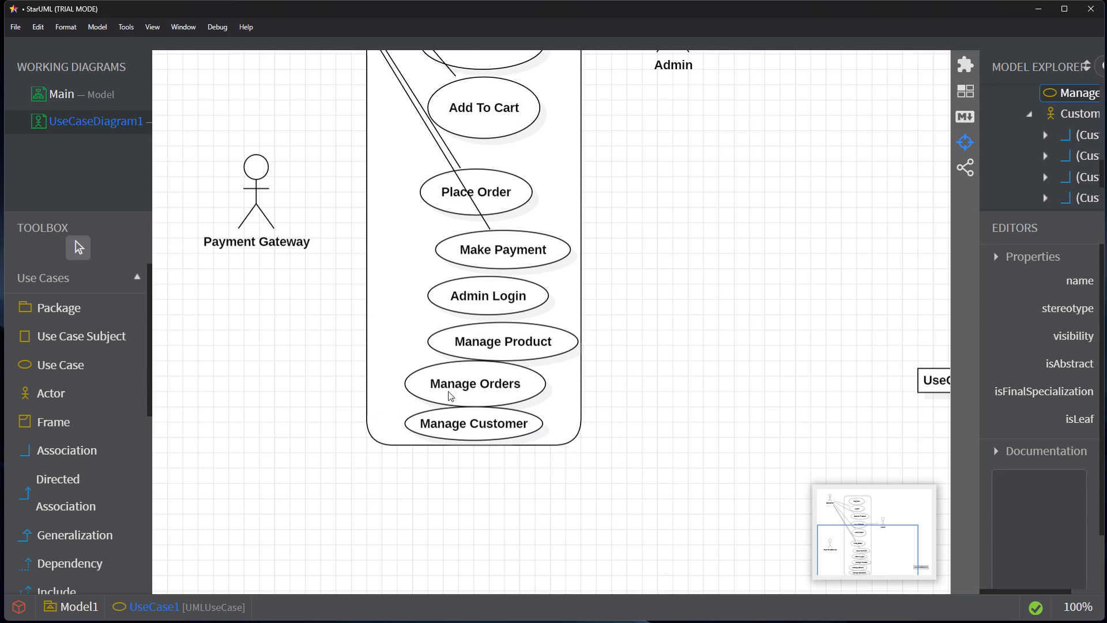
# Connect the Admin actor to the Manage Product use case with an unnamed association.
pyautogui.scroll(2, 371, 310)
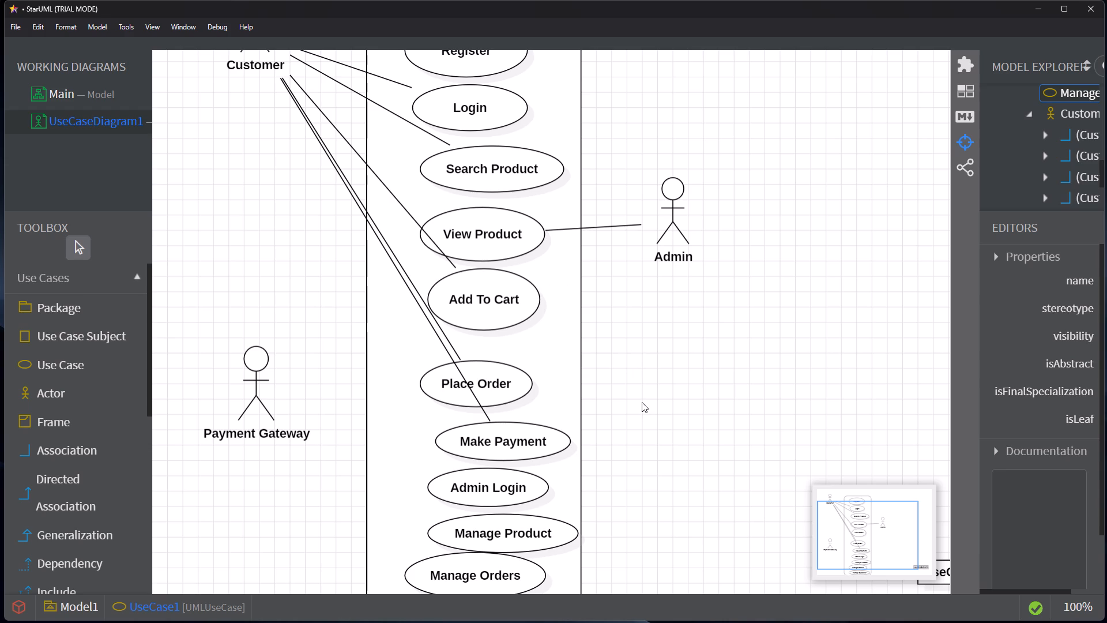
pyautogui.keyDown('ctrl'); pyautogui.scroll(-1, 651, 431); pyautogui.keyUp('ctrl')
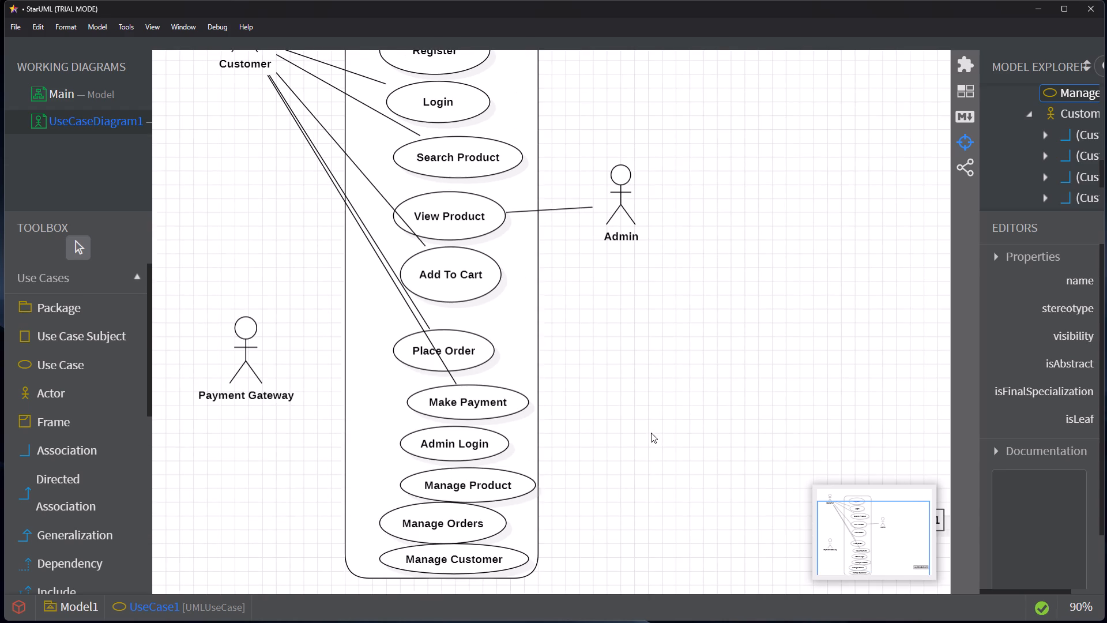
pyautogui.keyDown('ctrl'); pyautogui.scroll(-1, 651, 437); pyautogui.keyUp('ctrl')
pyautogui.scroll(2, 635, 379)
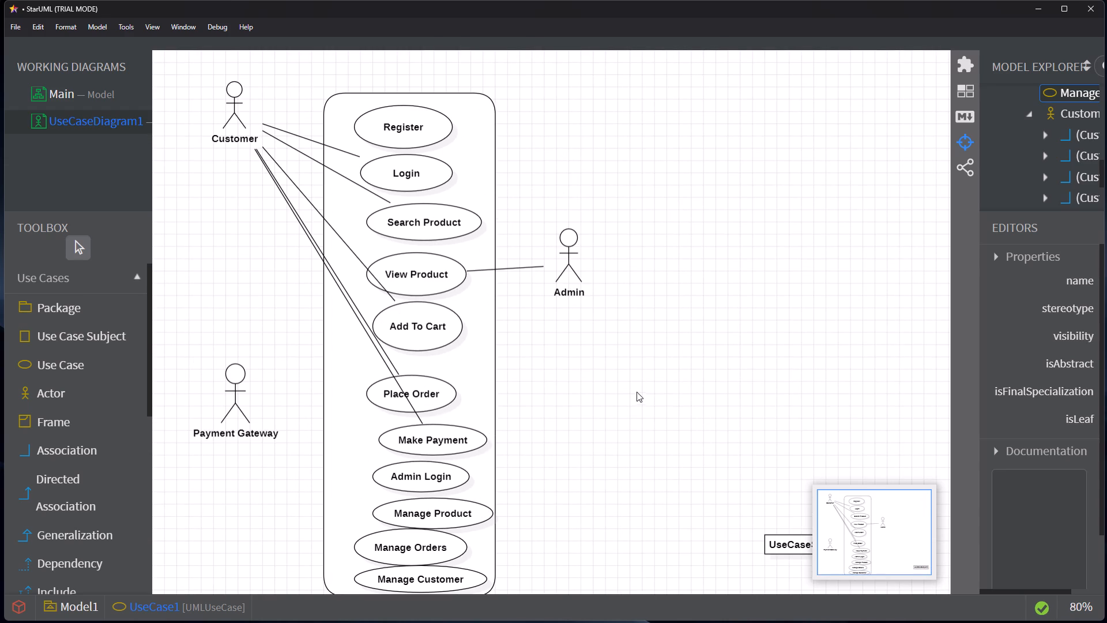
pyautogui.scroll(-1, 646, 398)
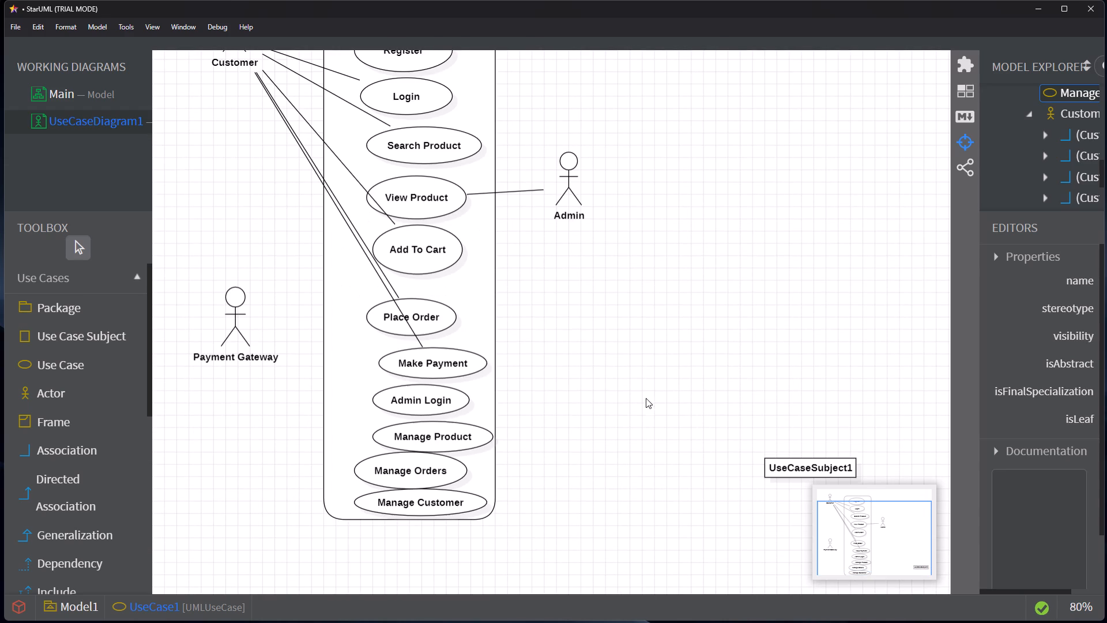
pyautogui.click(113, 453)
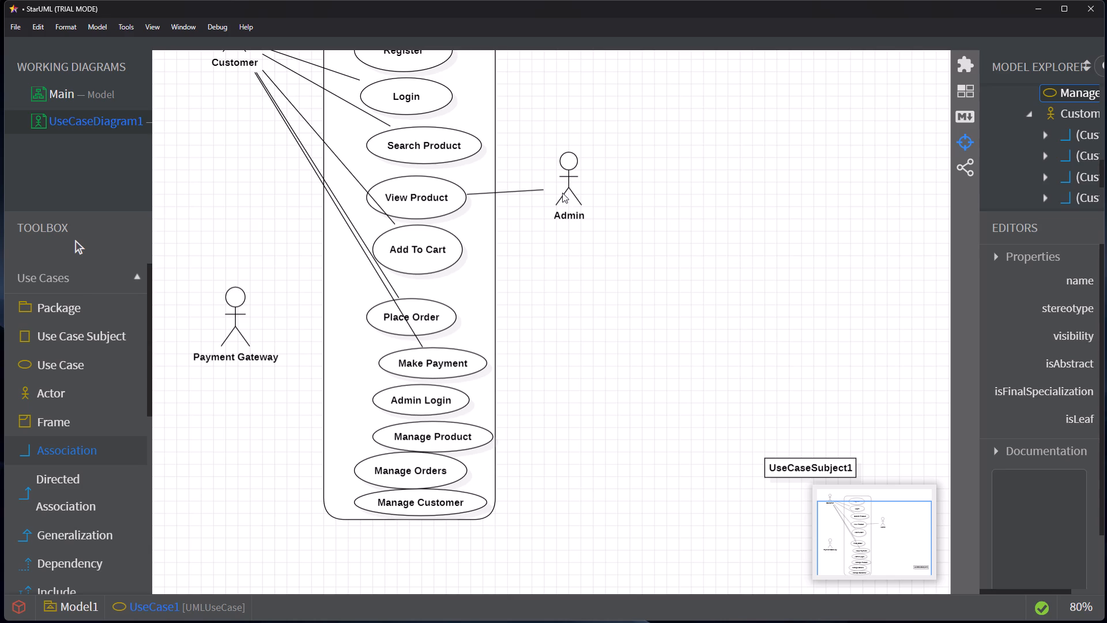
pyautogui.moveTo(568, 188); pyautogui.dragTo(558, 311)
pyautogui.moveTo(558, 311); pyautogui.dragTo(556, 360)
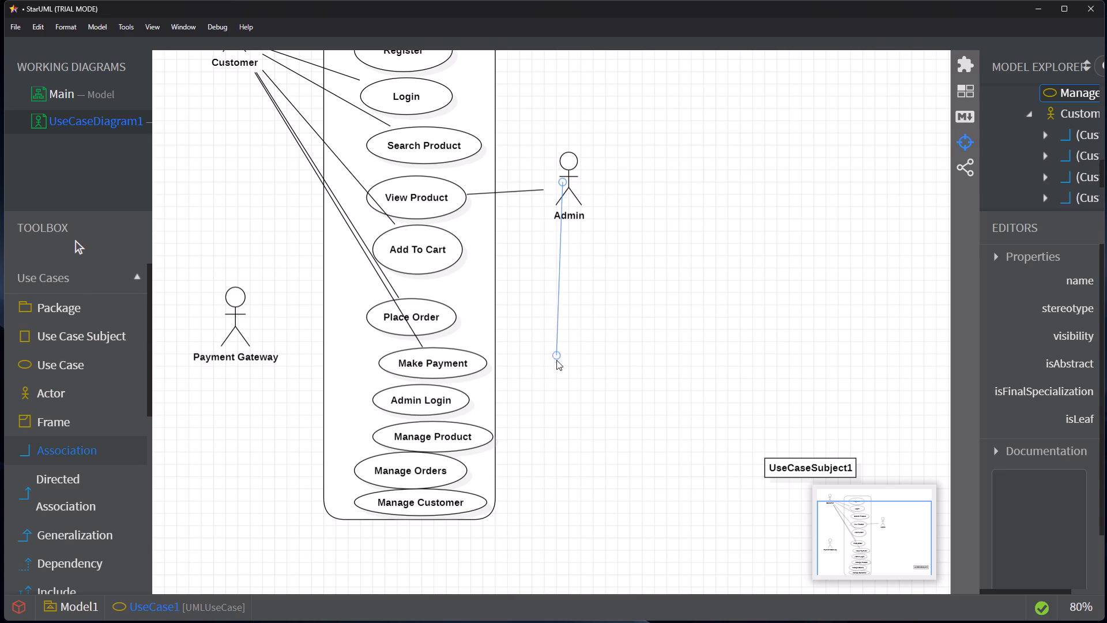
pyautogui.moveTo(556, 360); pyautogui.dragTo(458, 440)
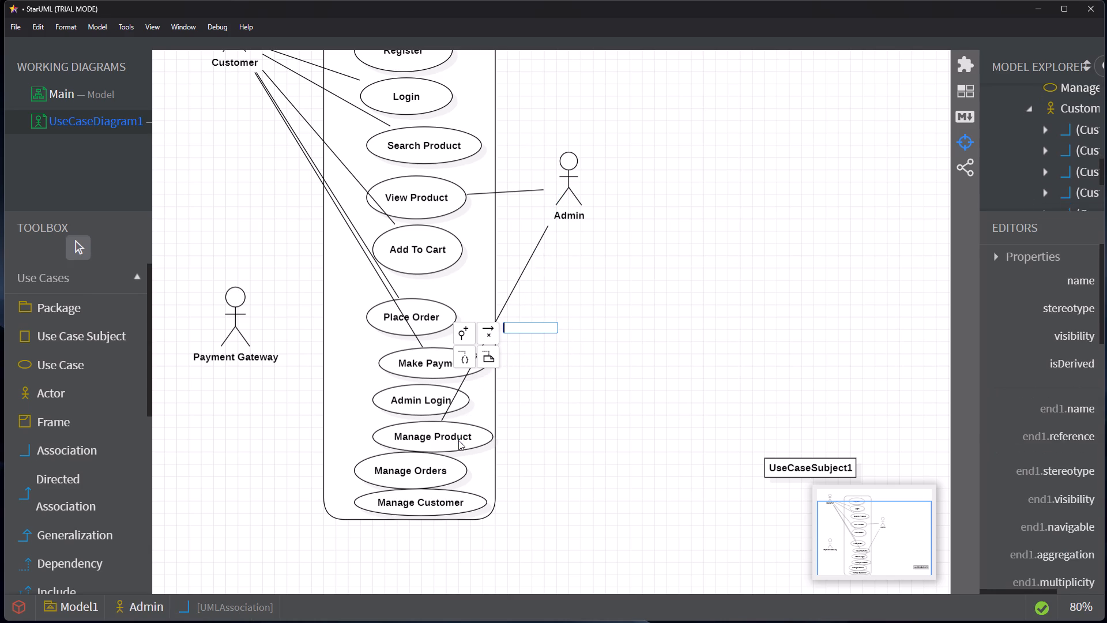
pyautogui.click(560, 370)
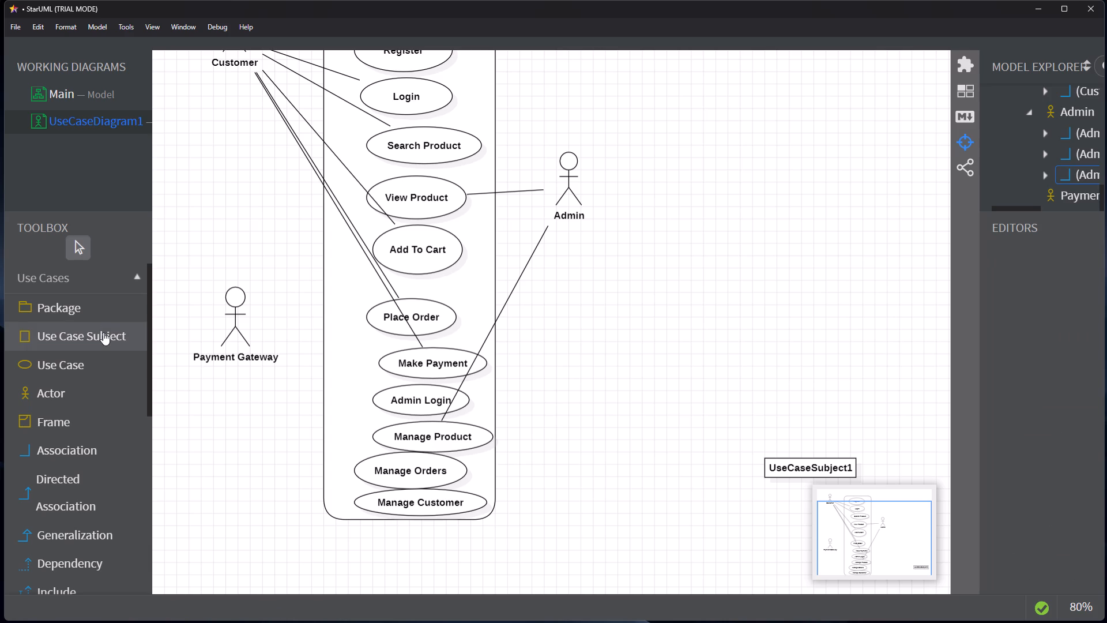
# Connect the Admin actor to the Manage Orders use case with an unnamed association.
pyautogui.click(99, 460)
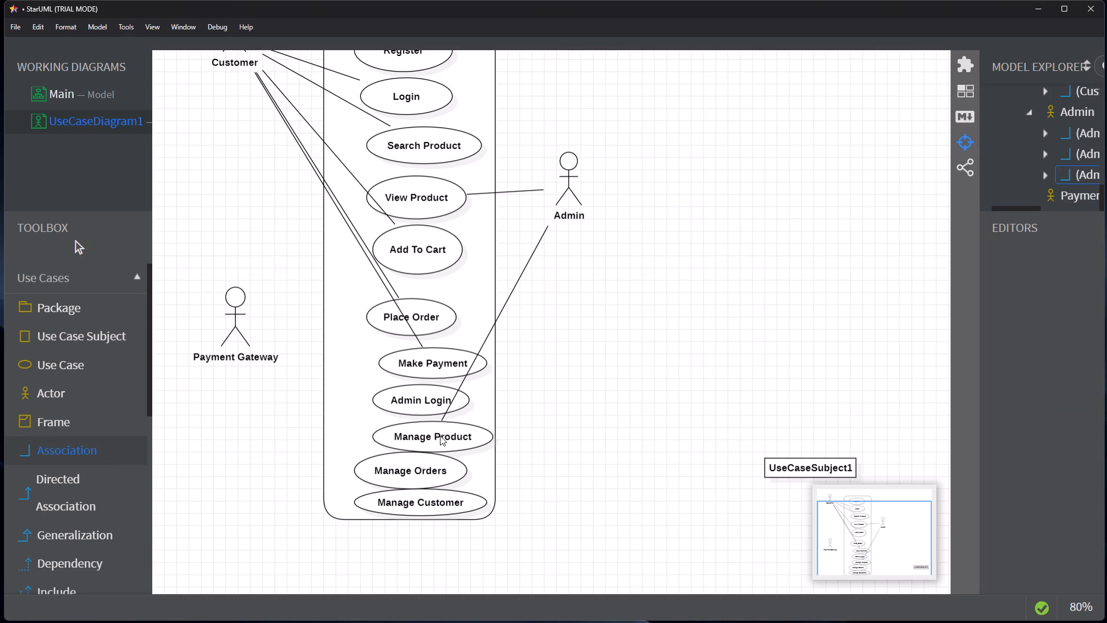
pyautogui.moveTo(567, 179); pyautogui.dragTo(436, 469)
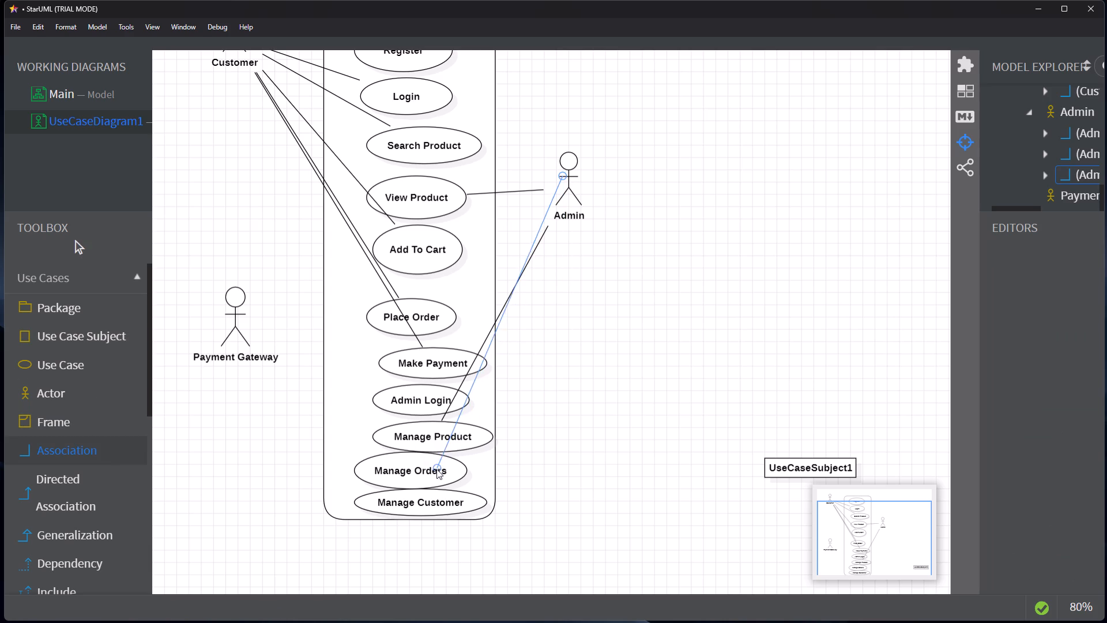
pyautogui.moveTo(436, 469); pyautogui.dragTo(437, 476)
pyautogui.click(635, 454)
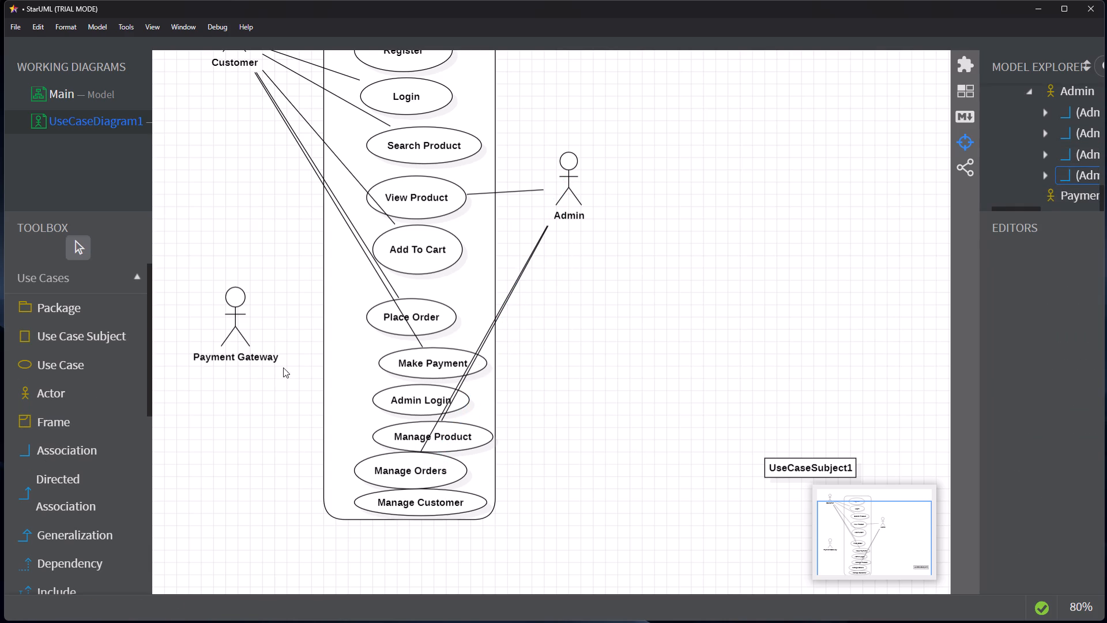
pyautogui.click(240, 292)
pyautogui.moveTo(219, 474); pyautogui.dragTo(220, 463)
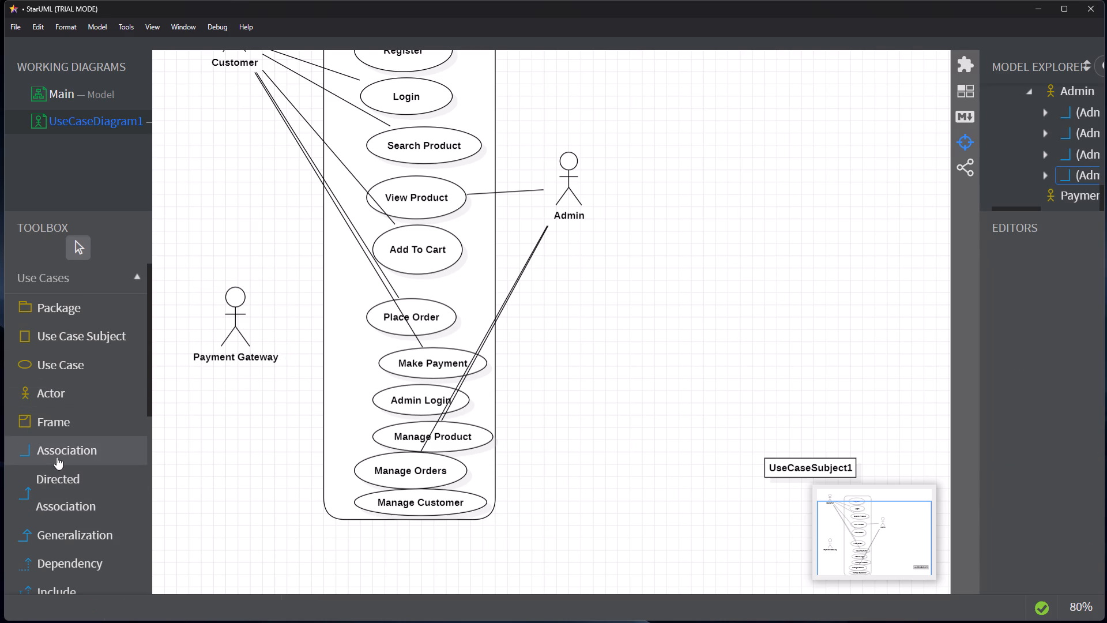
# Connect the Payment Gateway actor to the Make Payment use case with an unnamed association.
pyautogui.click(57, 457)
pyautogui.moveTo(248, 303); pyautogui.dragTo(387, 384)
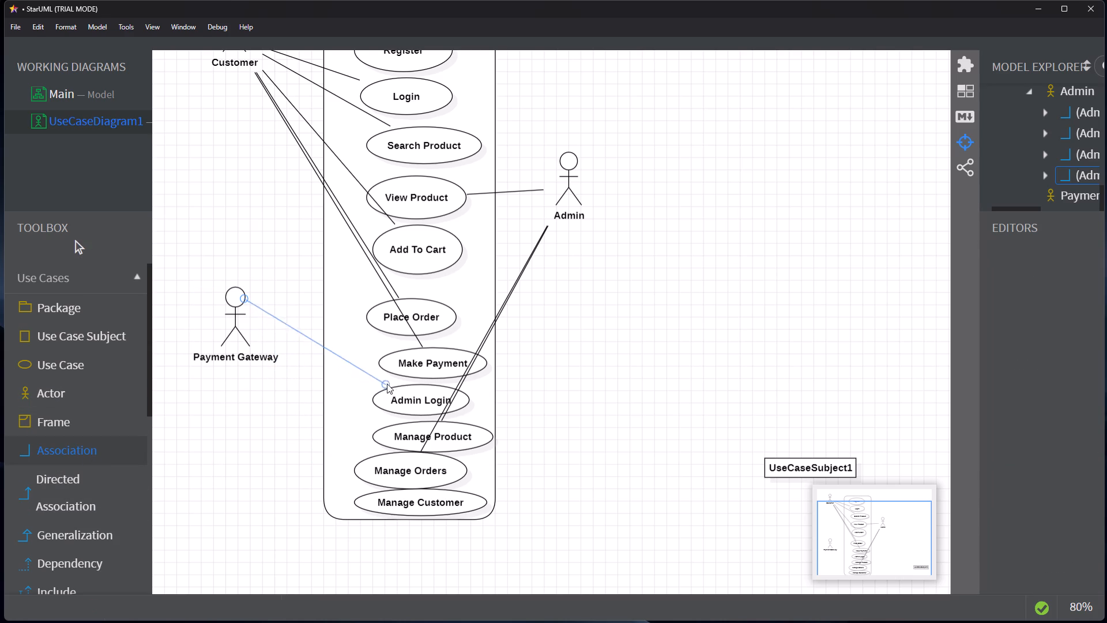
pyautogui.moveTo(387, 384); pyautogui.dragTo(398, 365)
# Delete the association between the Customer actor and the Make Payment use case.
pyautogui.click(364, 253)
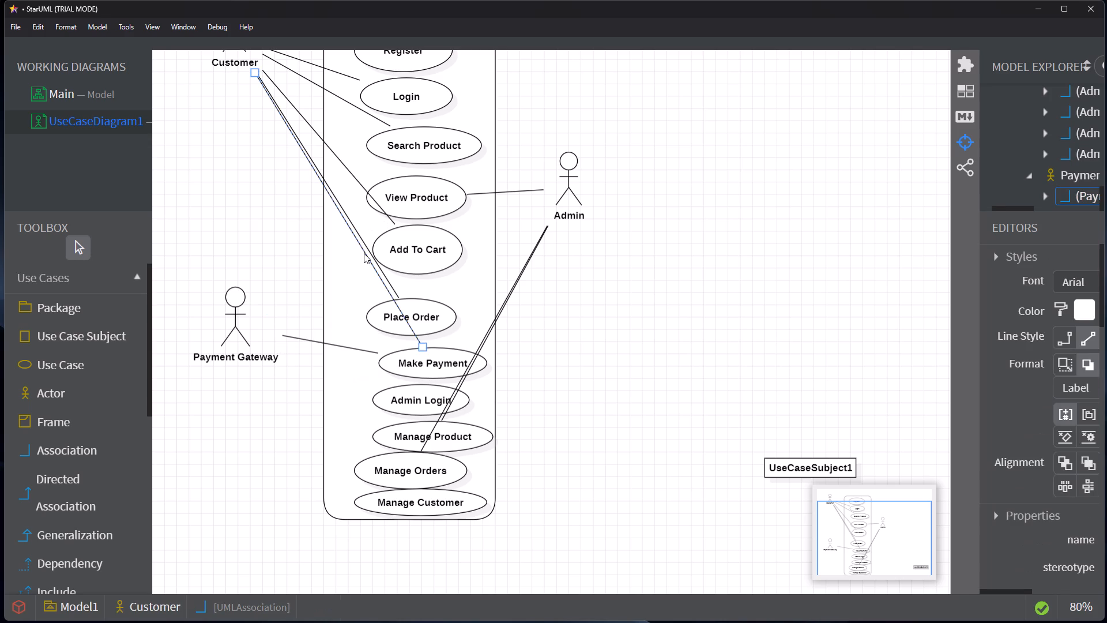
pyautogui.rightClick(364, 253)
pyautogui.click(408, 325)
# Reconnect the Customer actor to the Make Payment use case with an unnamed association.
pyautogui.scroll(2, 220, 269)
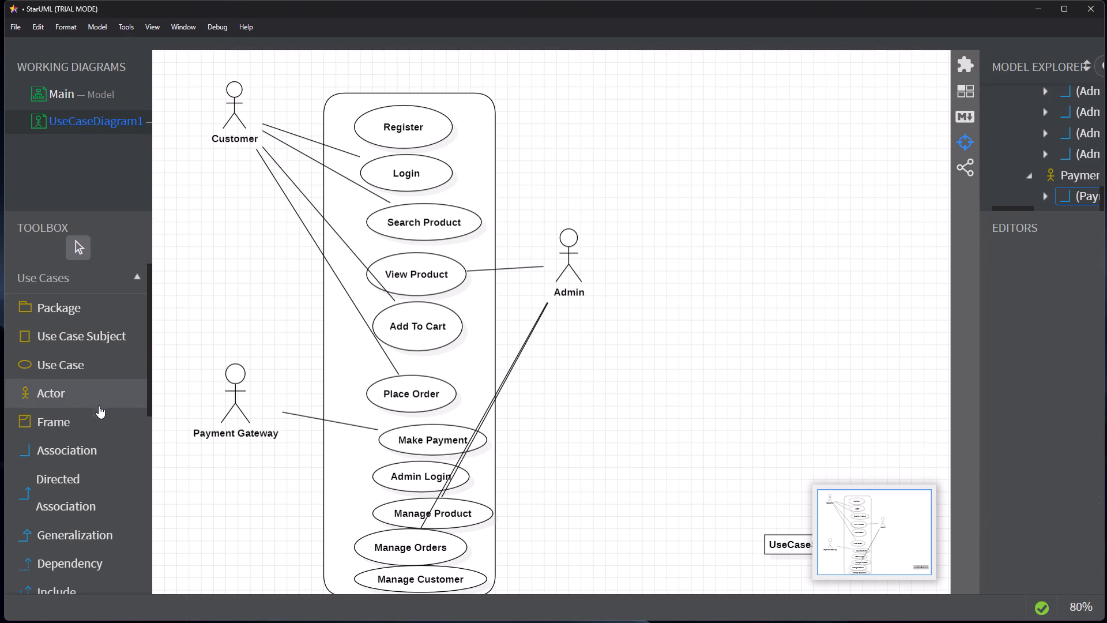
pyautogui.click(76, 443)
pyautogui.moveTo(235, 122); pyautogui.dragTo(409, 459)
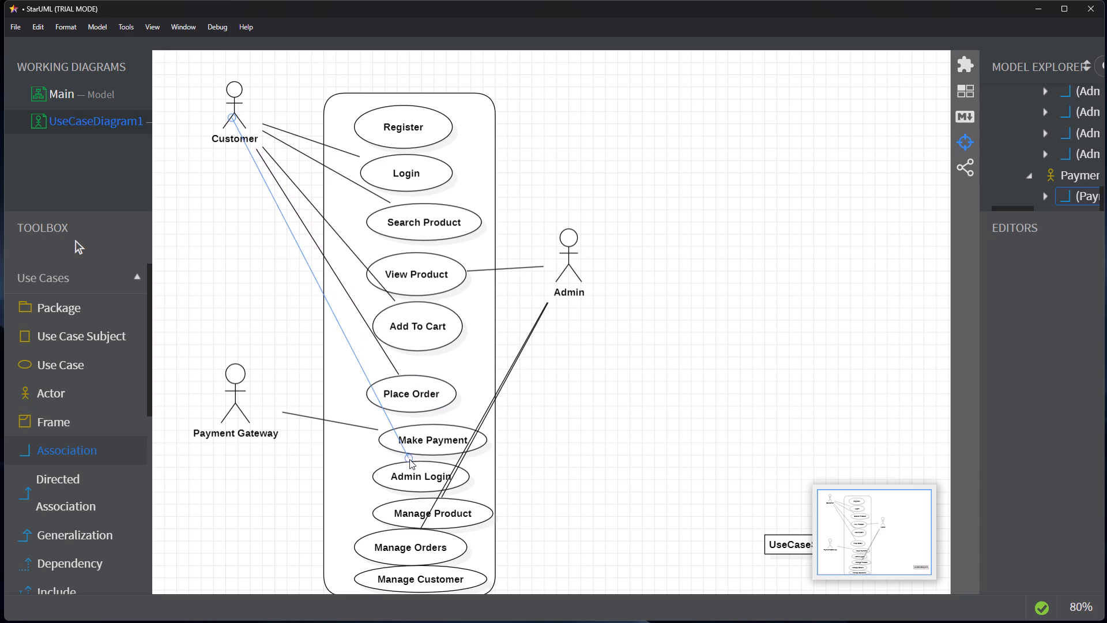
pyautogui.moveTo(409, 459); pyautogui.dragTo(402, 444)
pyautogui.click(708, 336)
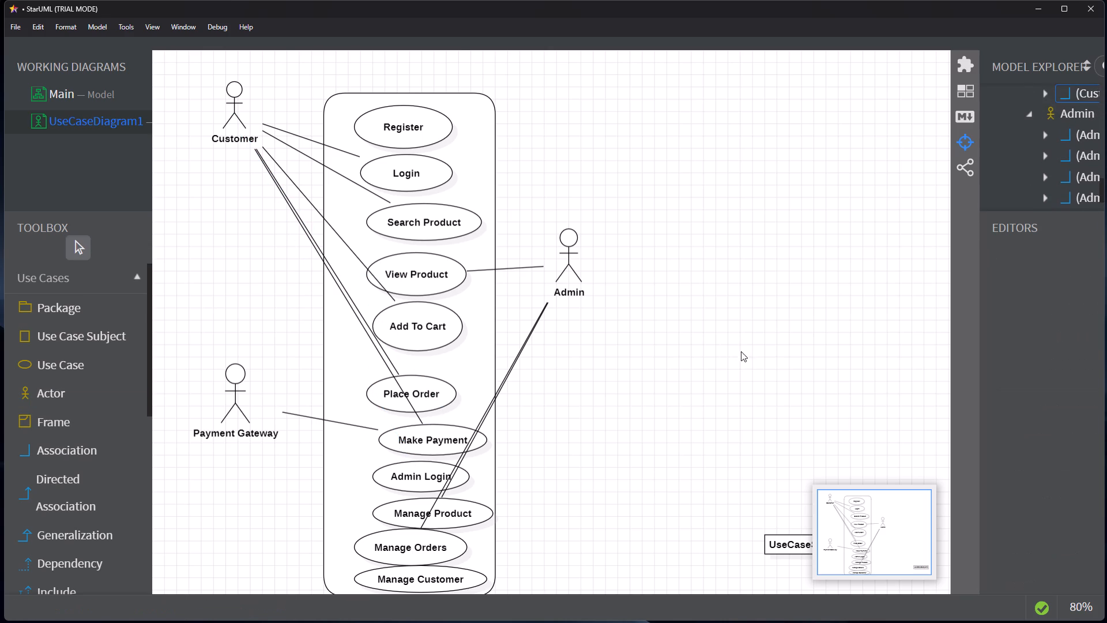
# Add an include relationship from the Place Order use case to the Make Payment use case.
pyautogui.scroll(-1, 722, 411)
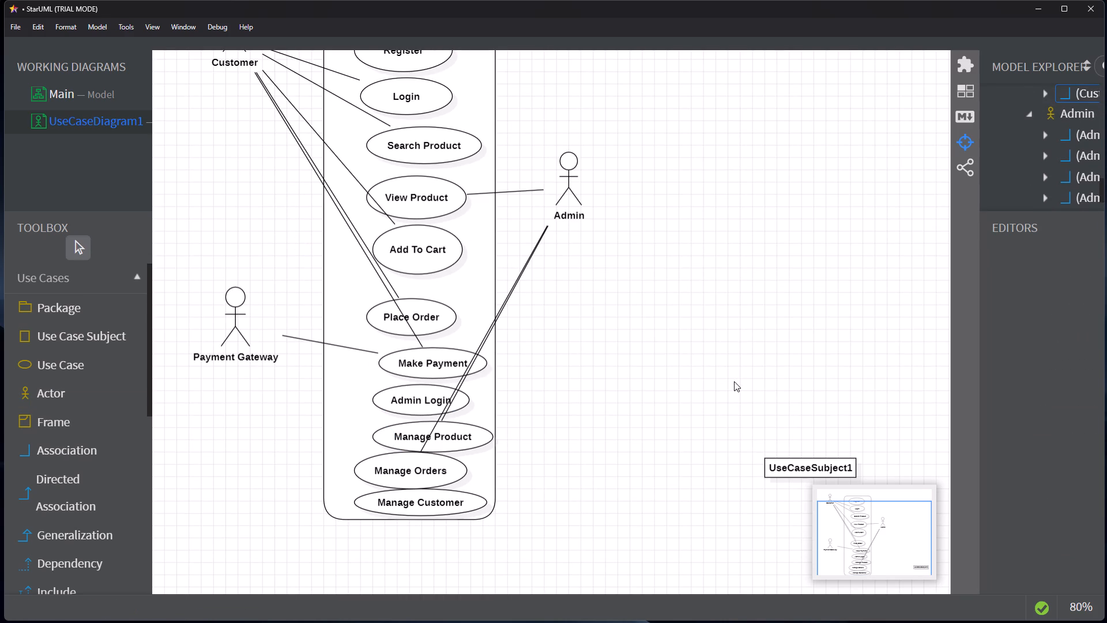
pyautogui.scroll(-2, 70, 450)
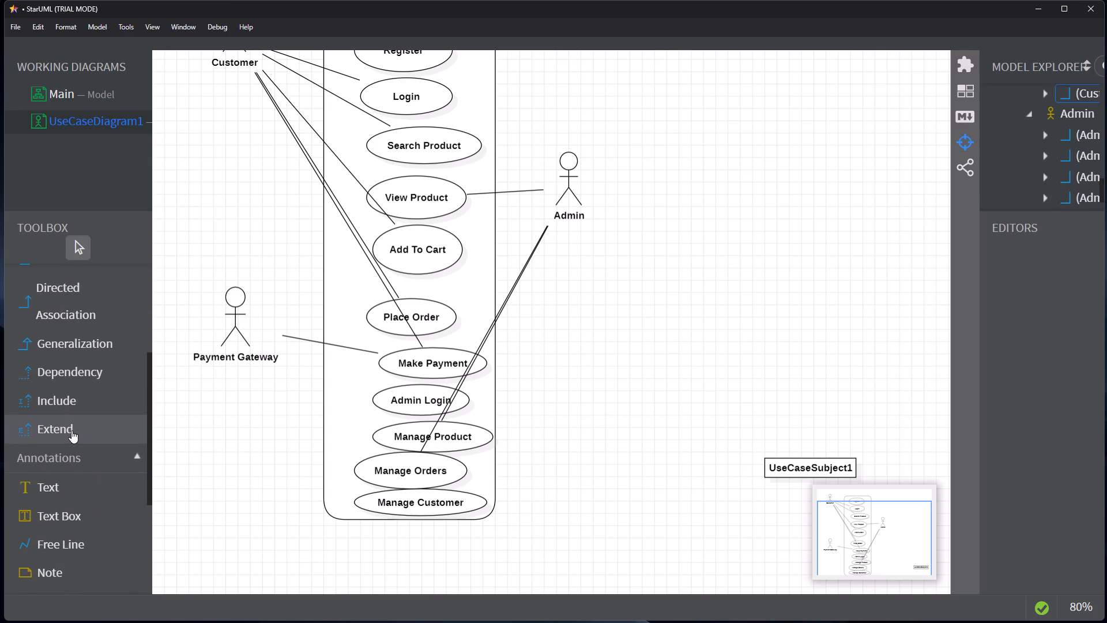
pyautogui.click(71, 395)
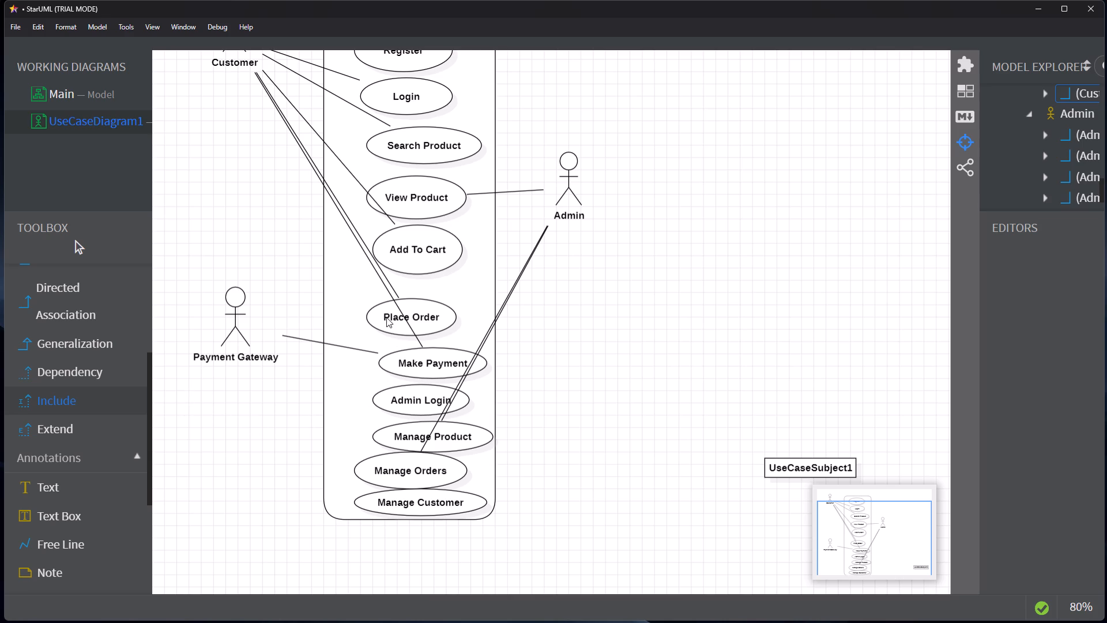
pyautogui.moveTo(385, 309); pyautogui.dragTo(392, 363)
pyautogui.click(603, 366)
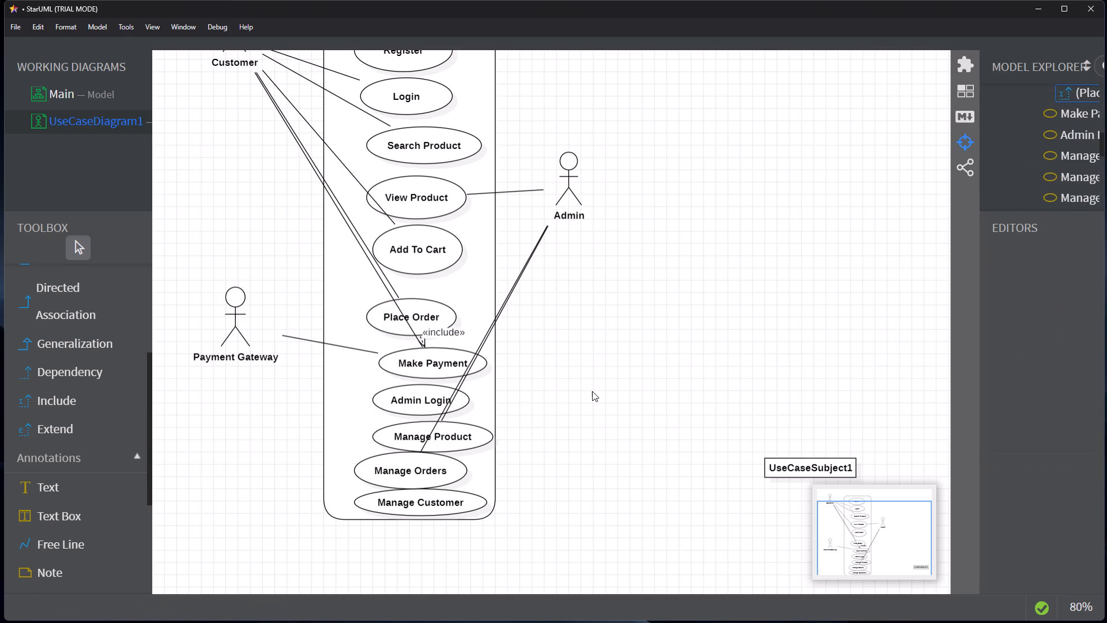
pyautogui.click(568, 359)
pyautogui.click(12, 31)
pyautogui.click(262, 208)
# Cut the stray UseCaseSubject1 box from the empty area outside the system boundary.
pyautogui.scroll(2, 766, 356)
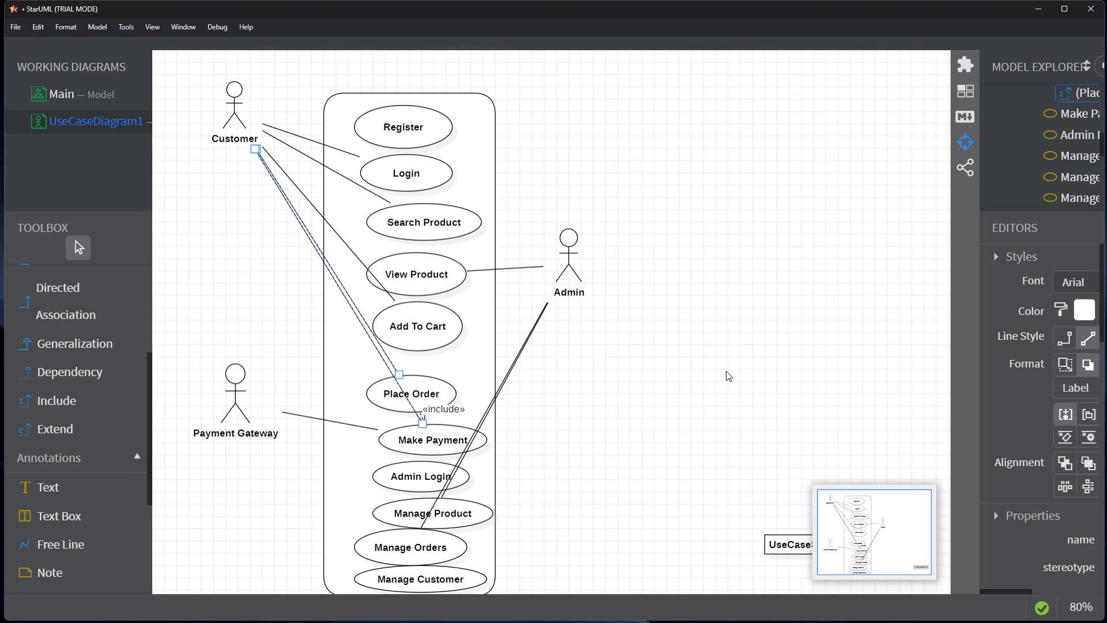
pyautogui.keyDown('ctrl'); pyautogui.scroll(-1, 597, 429); pyautogui.keyUp('ctrl')
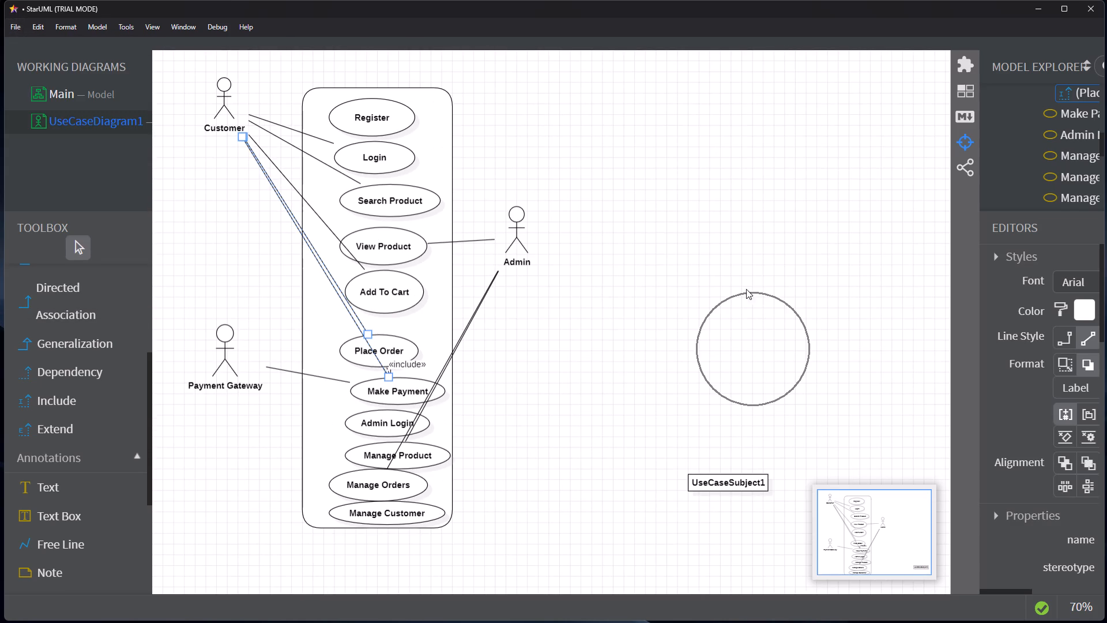
pyautogui.moveTo(706, 491); pyautogui.dragTo(707, 483)
pyautogui.rightClick(713, 471)
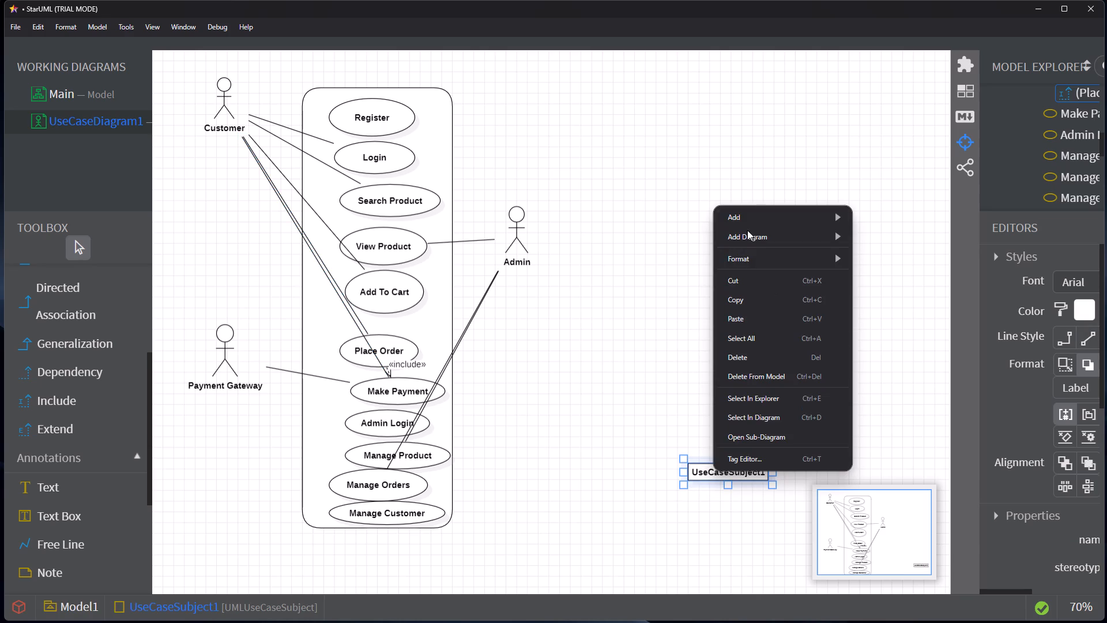
pyautogui.click(741, 287)
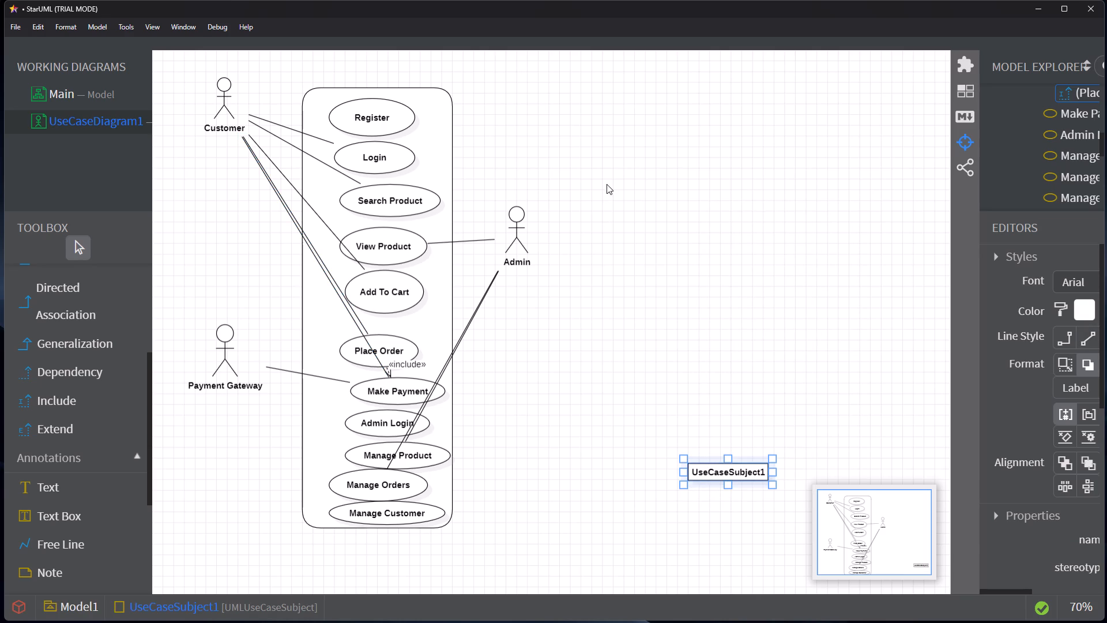
pyautogui.click(607, 184)
# Start saving the project and choose the VS MY folder on the D: drive as the location.
pyautogui.scroll(6, 66, 353)
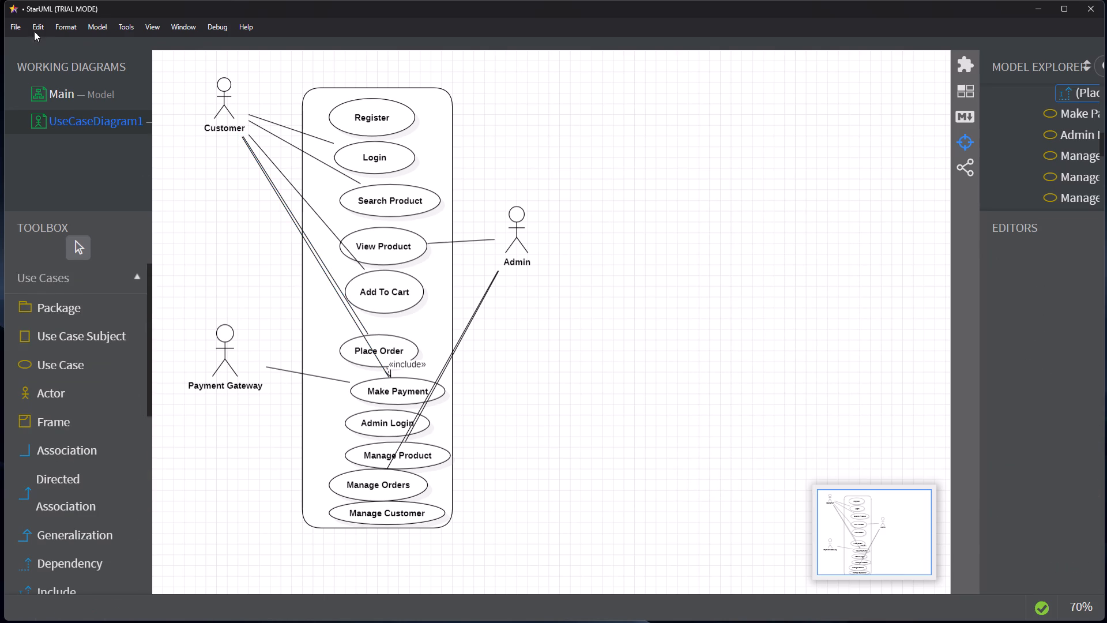
pyautogui.click(15, 22)
pyautogui.click(68, 131)
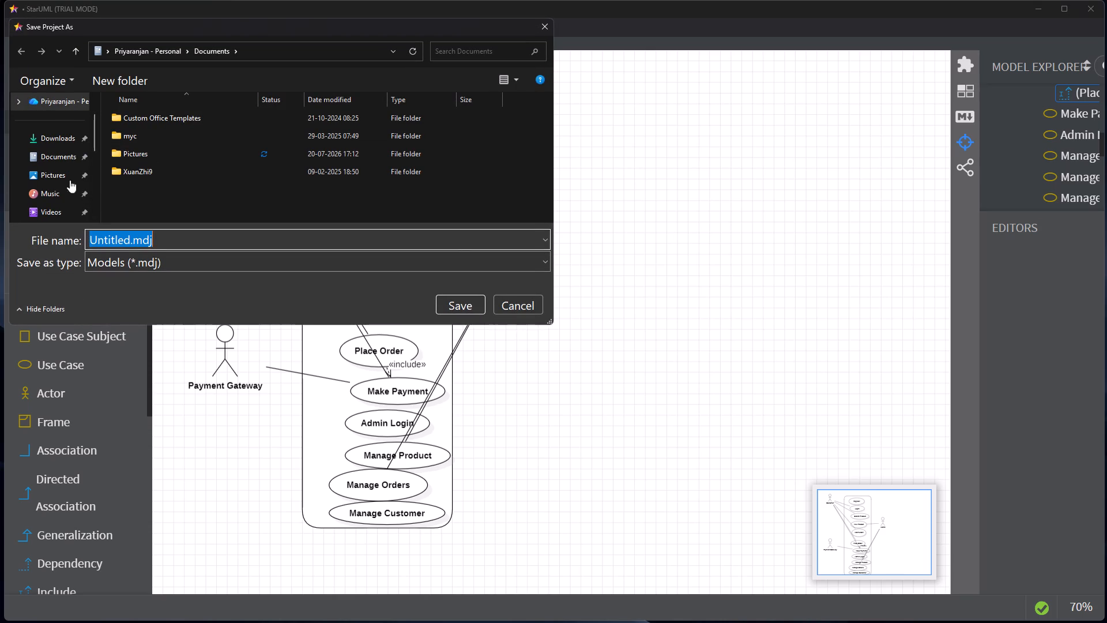
pyautogui.scroll(-1, 4, 197)
pyautogui.scroll(-1, 51, 182)
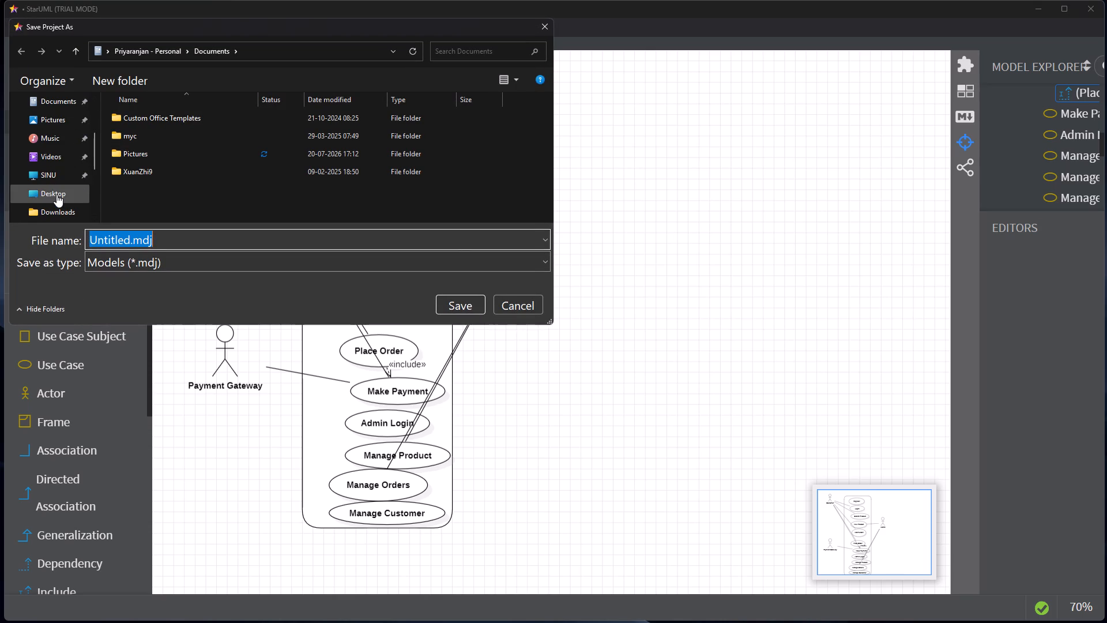
pyautogui.click(57, 181)
pyautogui.click(57, 192)
pyautogui.scroll(-4, 63, 174)
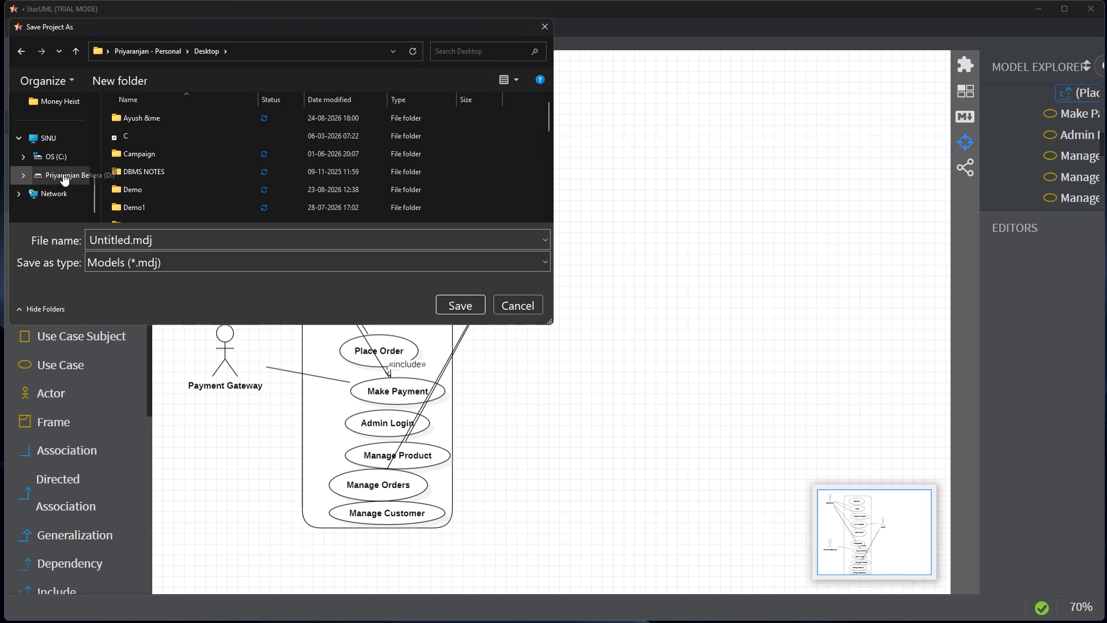
pyautogui.click(56, 174)
pyautogui.scroll(-1, 181, 170)
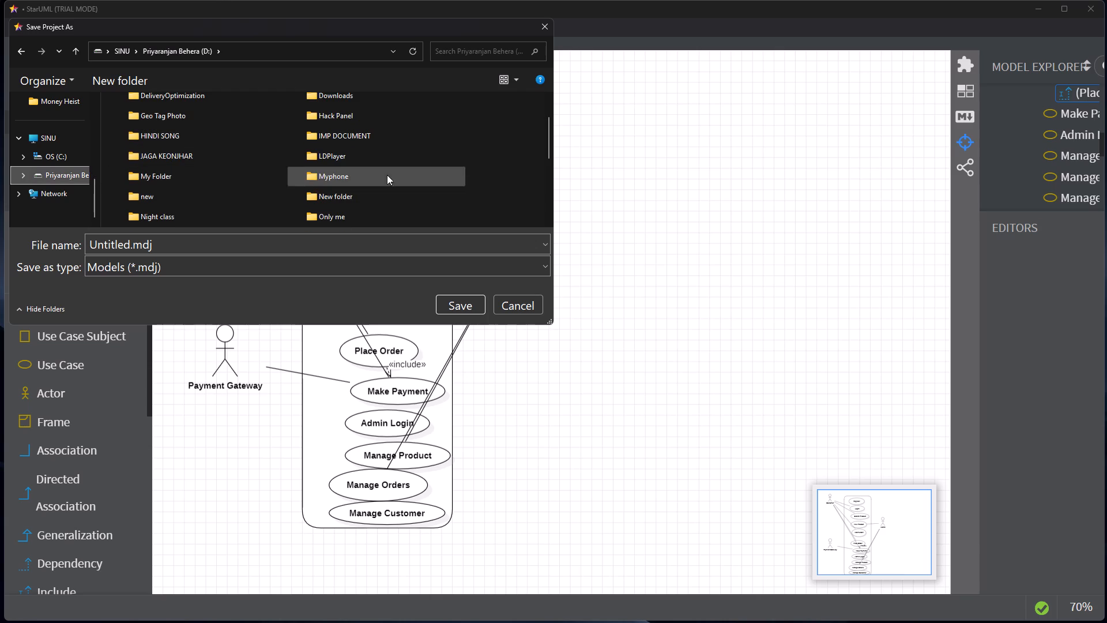
pyautogui.scroll(6, 332, 189)
pyautogui.scroll(-13, 205, 165)
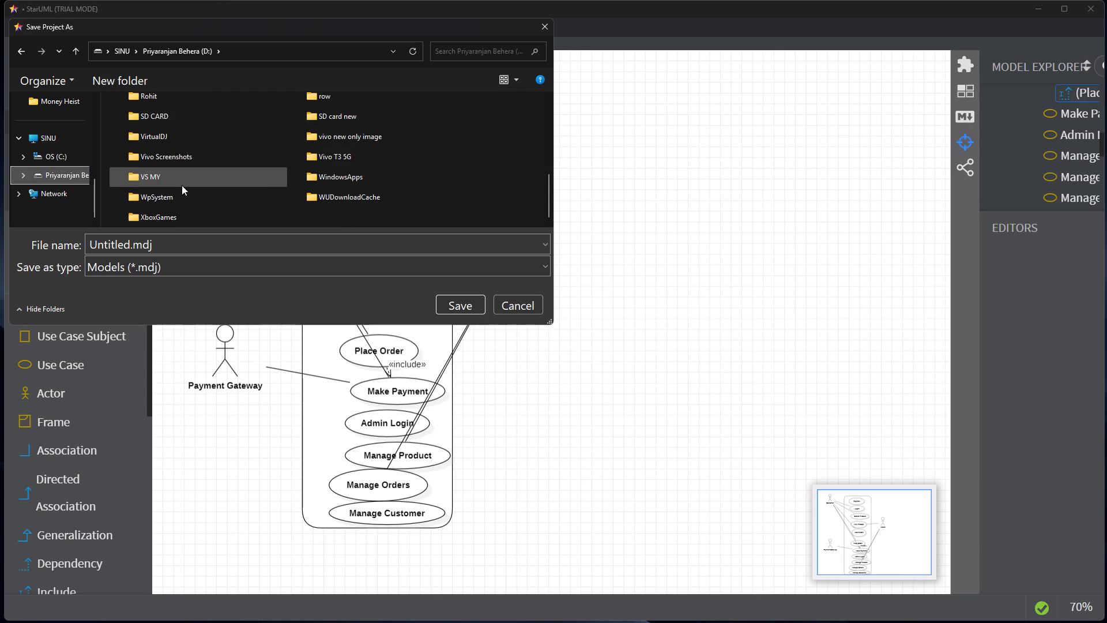
pyautogui.doubleClick(182, 185)
pyautogui.scroll(-12, 370, 186)
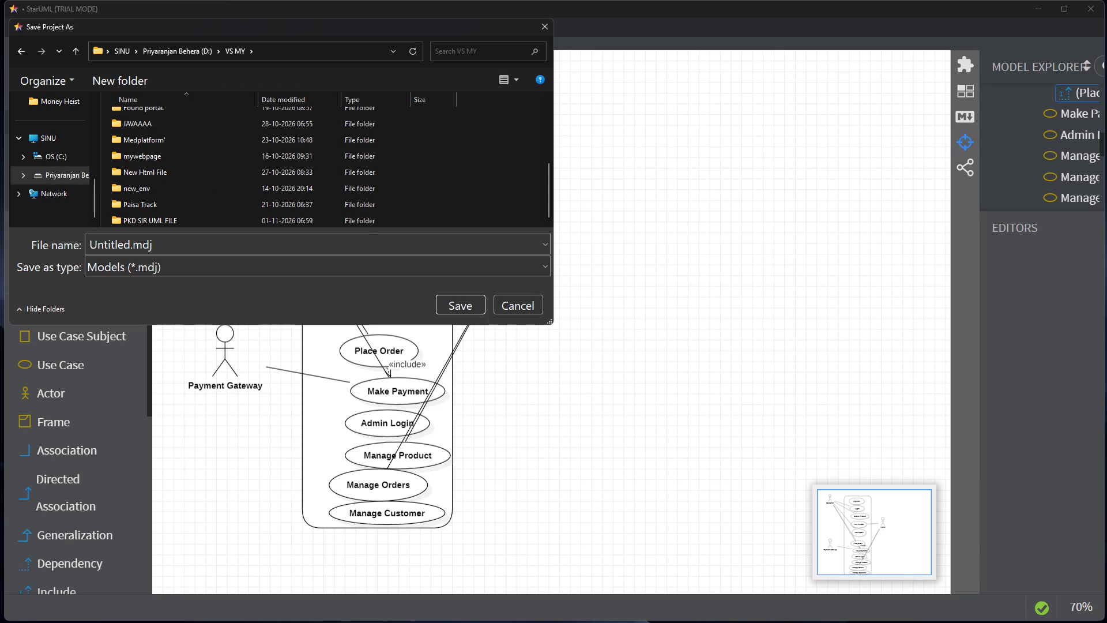
# Create a folder named MY UML inside VS MY and open it as the save location.
pyautogui.hotkey('ctrl', 'shift', 'n')
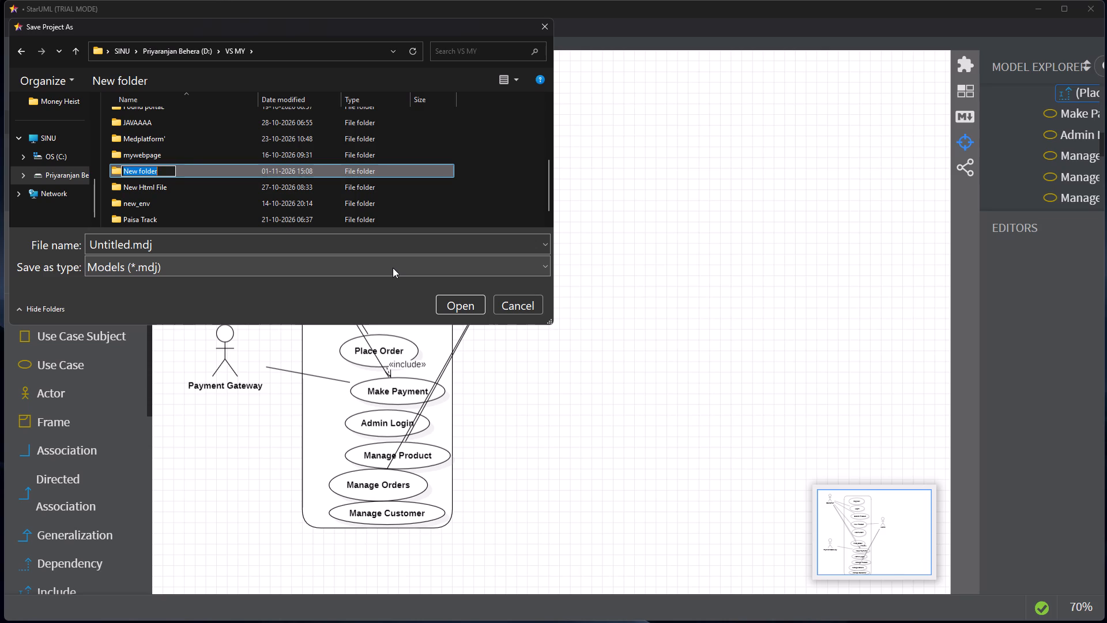
pyautogui.write('MY')
pyautogui.press('space')
pyautogui.write('UML')
pyautogui.press('Return')
pyautogui.press('Return')
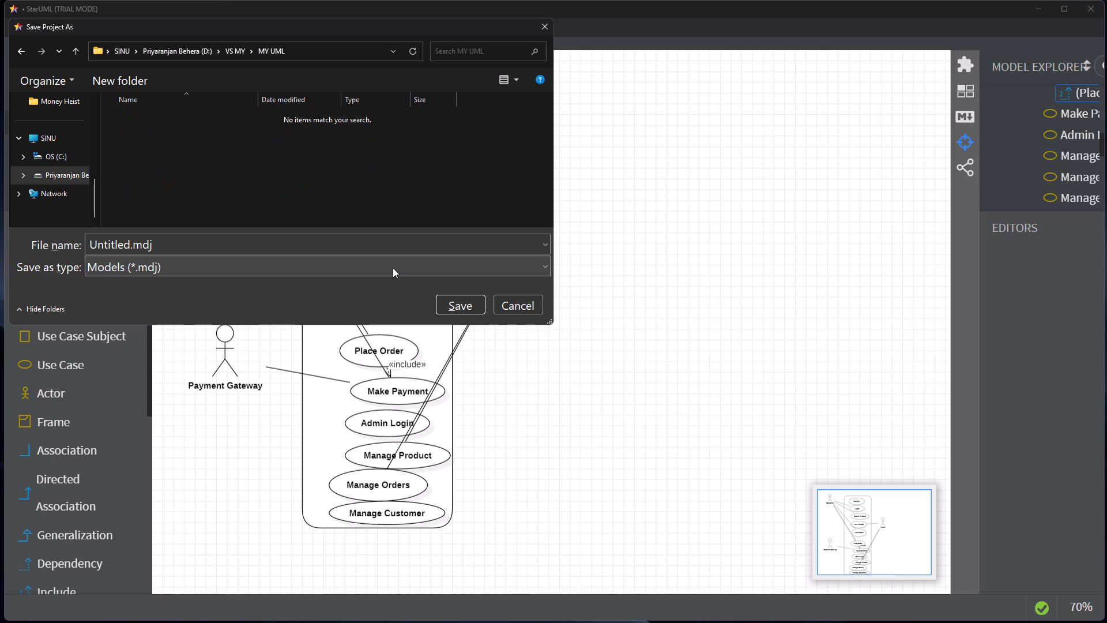
# Name the project file USE CASE UML.mdj and save it in the MY UML folder.
pyautogui.doubleClick(121, 237)
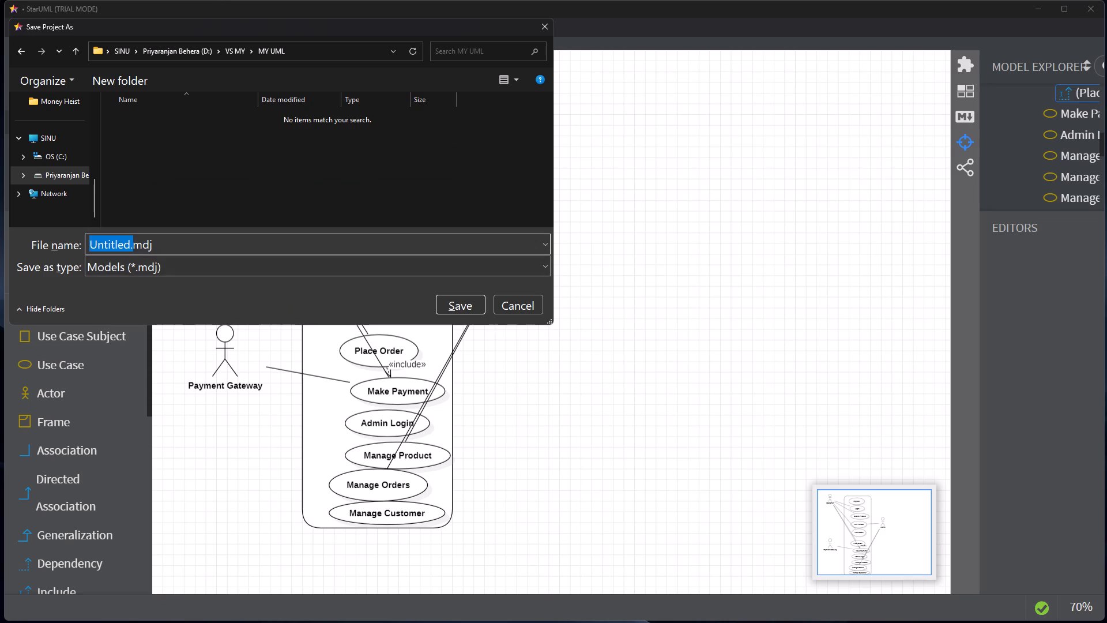
pyautogui.press('Left')
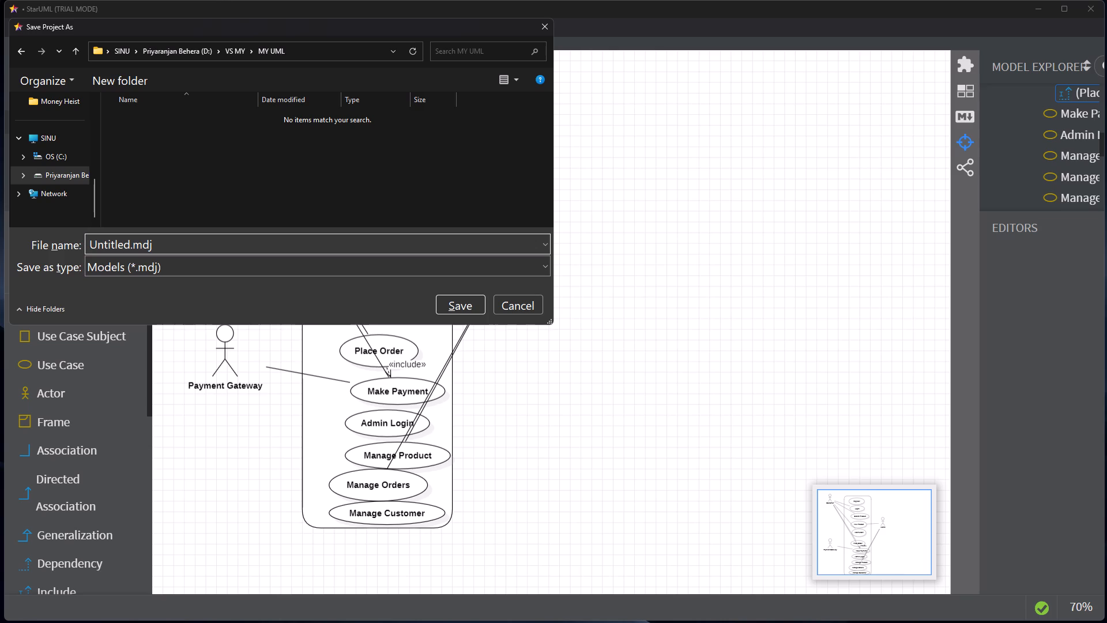
pyautogui.press('Right')
pyautogui.press('Right')
pyautogui.press('Right')
pyautogui.press('Right')
pyautogui.press('Right')
pyautogui.press('Right')
pyautogui.press('Right')
pyautogui.press('Right')
pyautogui.press('BackSpace')
pyautogui.press('BackSpace')
pyautogui.press('BackSpace')
pyautogui.press('BackSpace')
pyautogui.press('BackSpace')
pyautogui.press('BackSpace')
pyautogui.press('BackSpace')
pyautogui.press('BackSpace')
pyautogui.press('BackSpace')
pyautogui.press('BackSpace')
pyautogui.press('BackSpace')
pyautogui.press('BackSpace')
pyautogui.press('BackSpace')
pyautogui.press('BackSpace')
pyautogui.write('USE CASE UML')
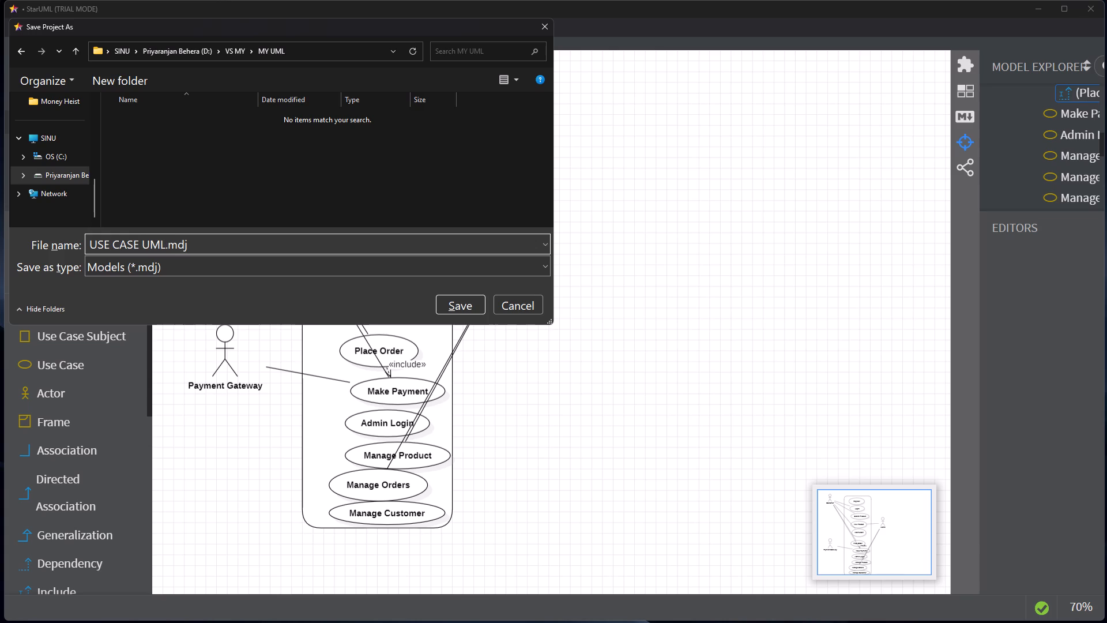
pyautogui.press('Return')
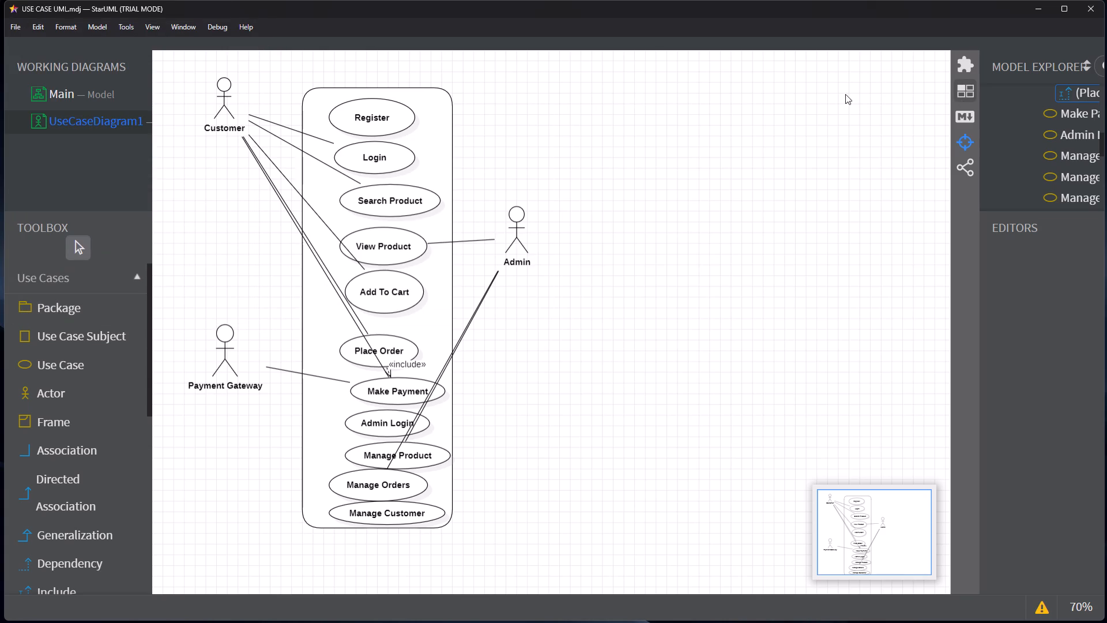
# Close the window of the saved USE CASE UML project.
pyautogui.click(1093, 10)
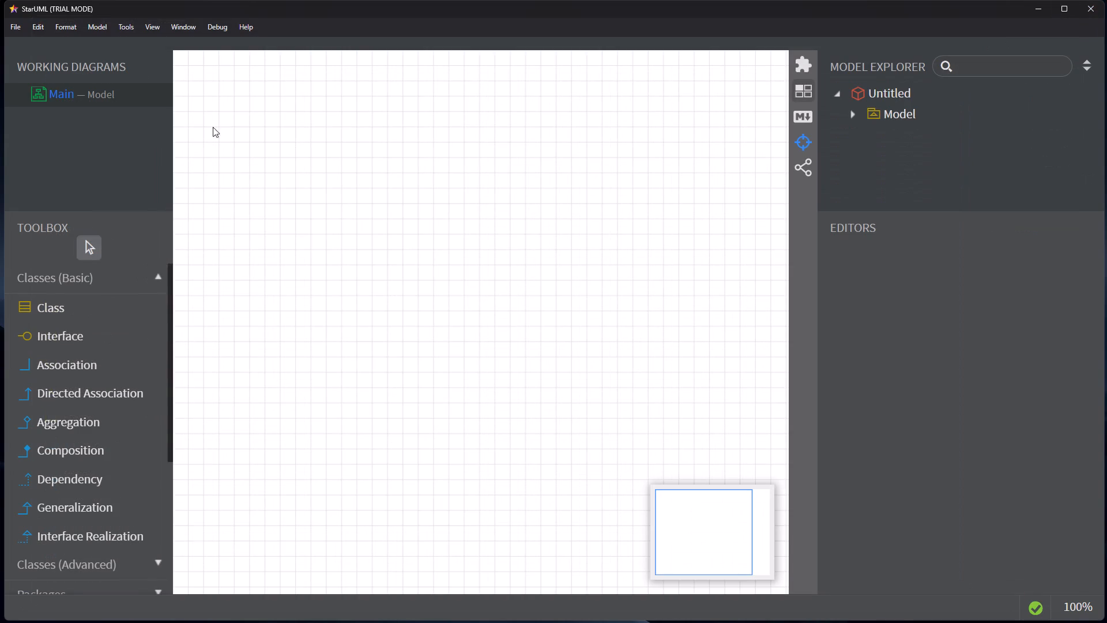
# Create a new blank project and continue in trial mode.
pyautogui.click(12, 24)
pyautogui.click(47, 52)
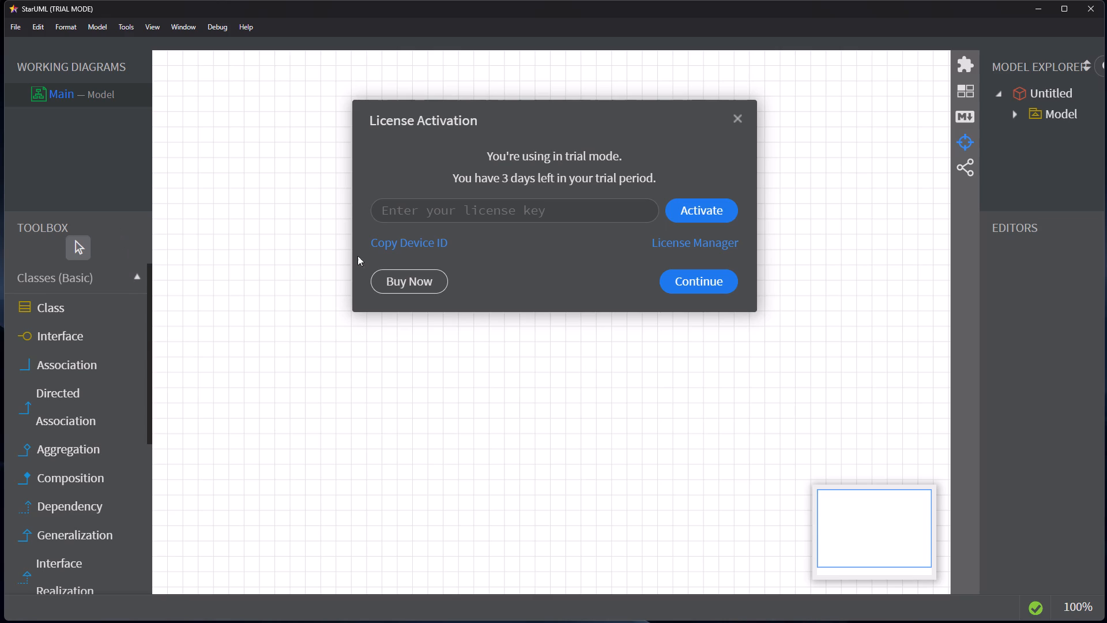
pyautogui.click(697, 289)
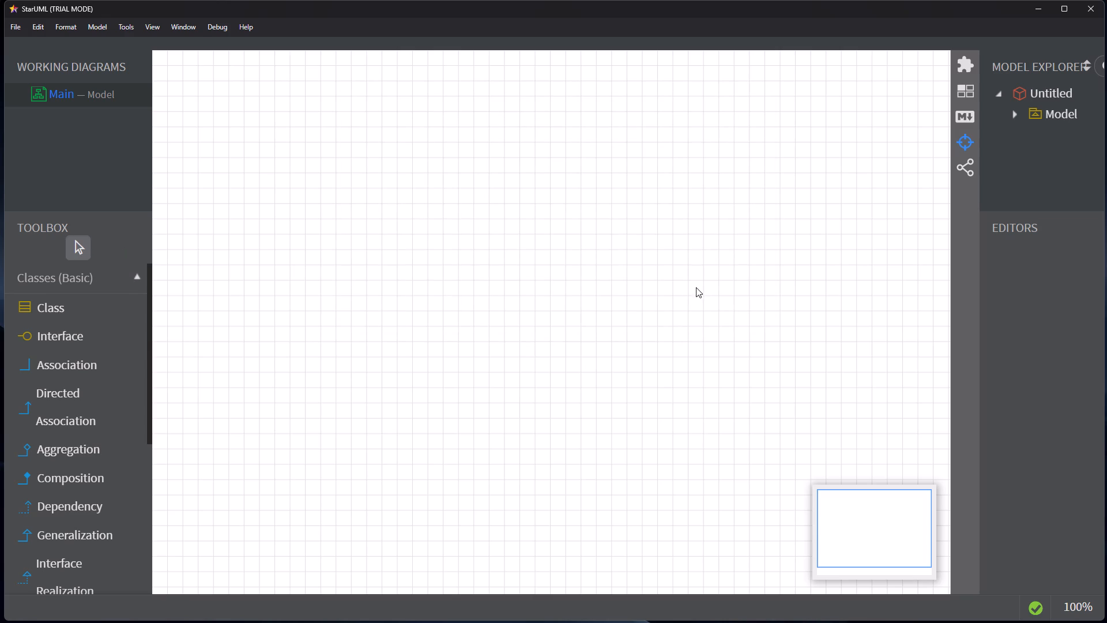
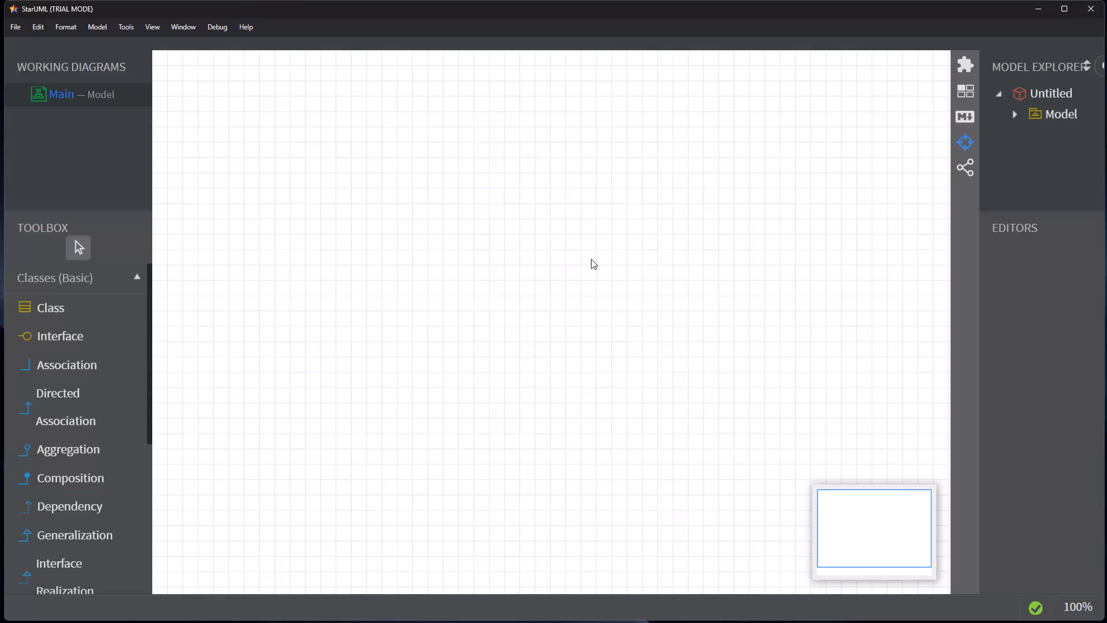
# Add a new sequence diagram to the blank project.
pyautogui.rightClick(545, 207)
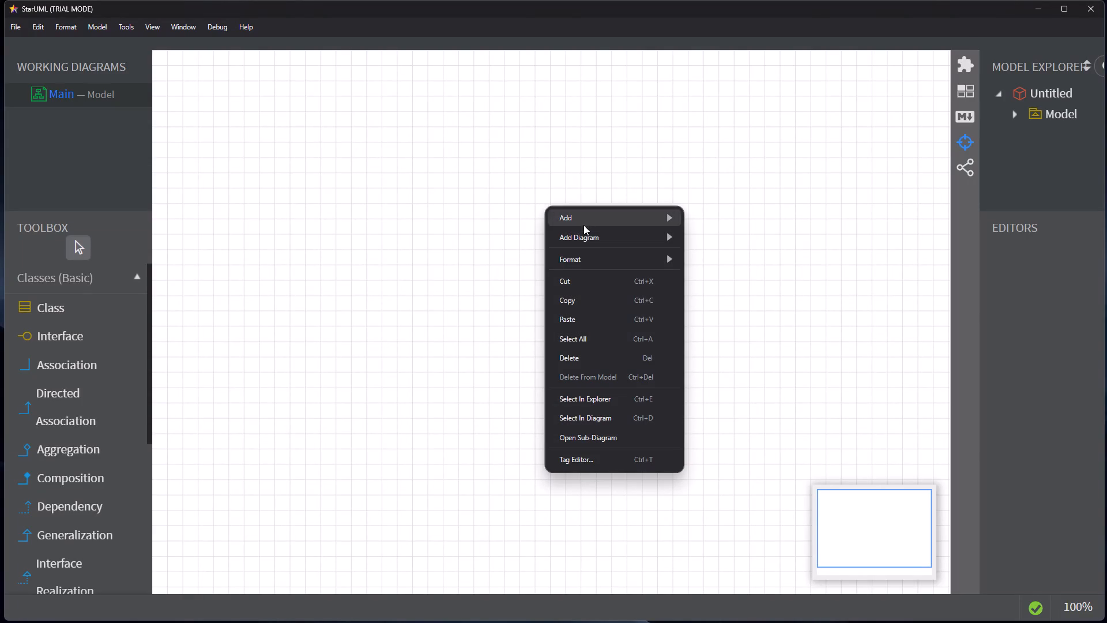
pyautogui.click(582, 234)
pyautogui.click(743, 248)
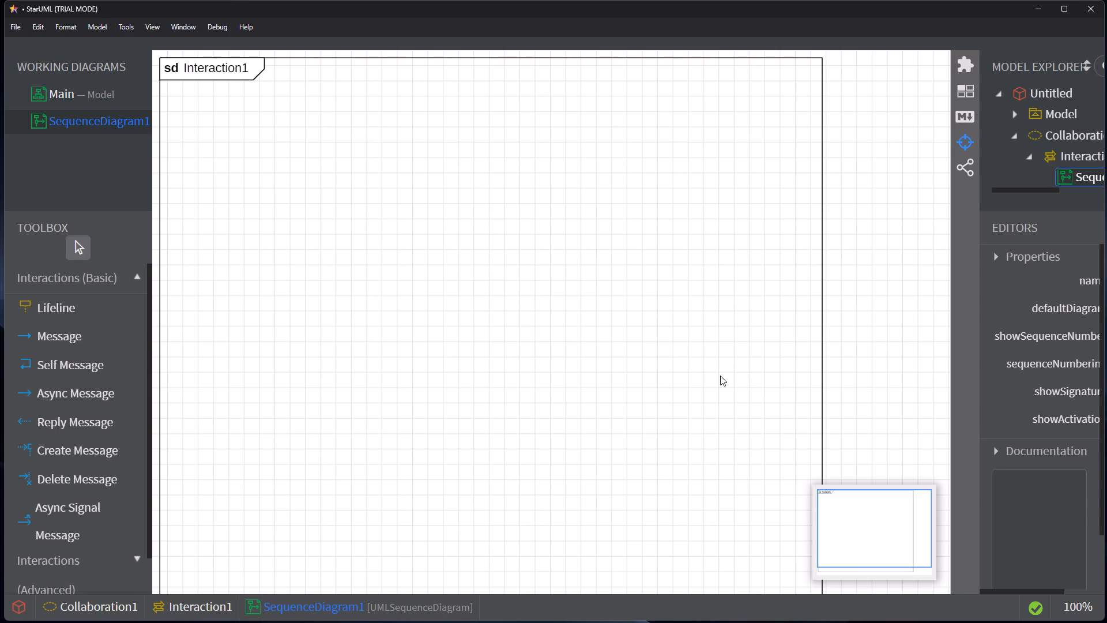
# Widen the model explorer and editors area so that element names and property fields fit.
pyautogui.scroll(2, 59, 324)
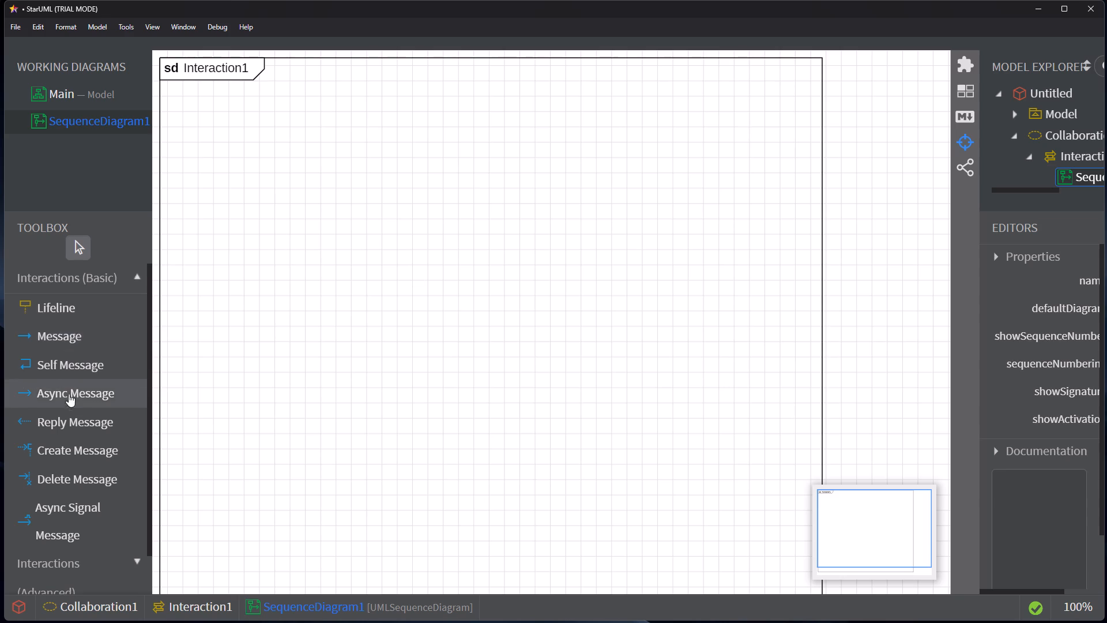
pyautogui.scroll(-3, 69, 403)
pyautogui.scroll(6, 83, 431)
pyautogui.moveTo(977, 258); pyautogui.dragTo(856, 292)
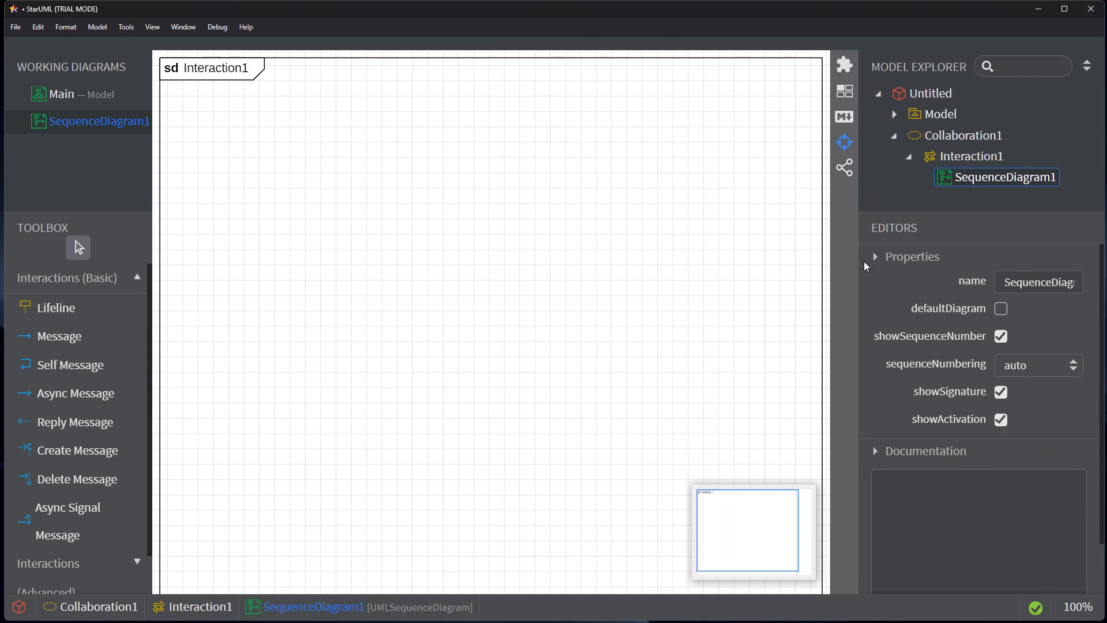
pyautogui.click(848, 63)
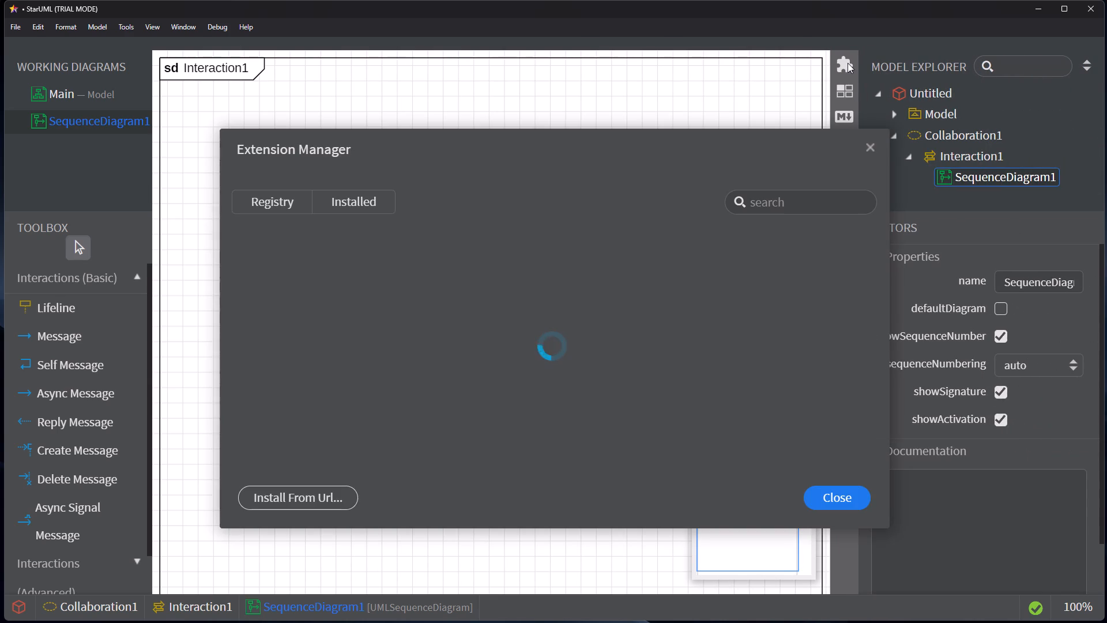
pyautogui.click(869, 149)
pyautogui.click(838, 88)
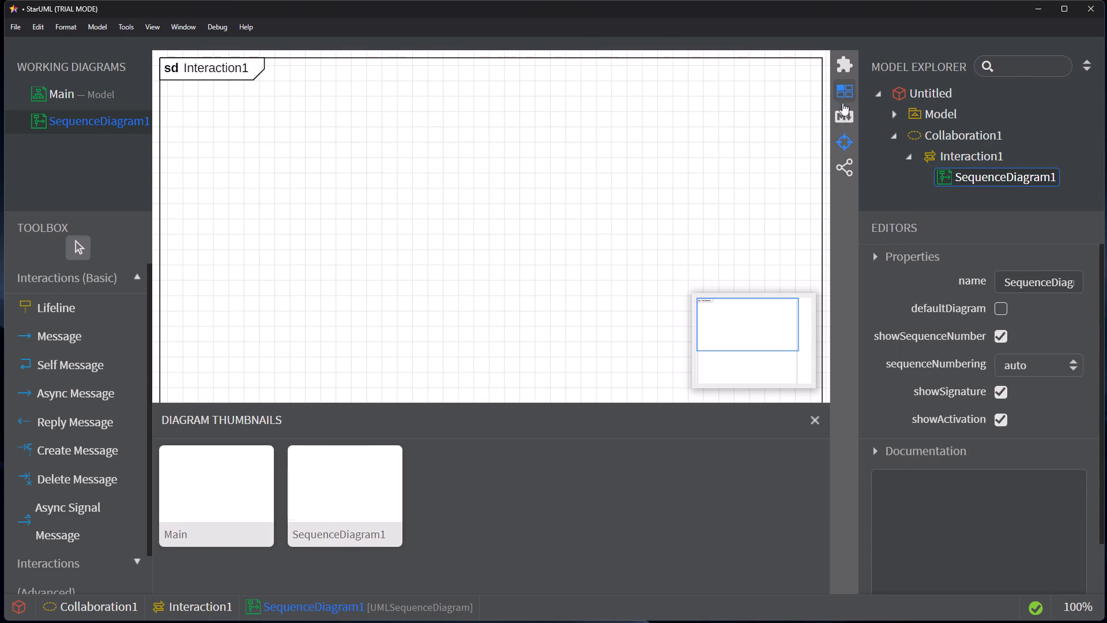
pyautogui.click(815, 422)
# Expand the advanced interactions group and examine the basic and advanced elements available for the sequence diagram.
pyautogui.scroll(-1, 113, 399)
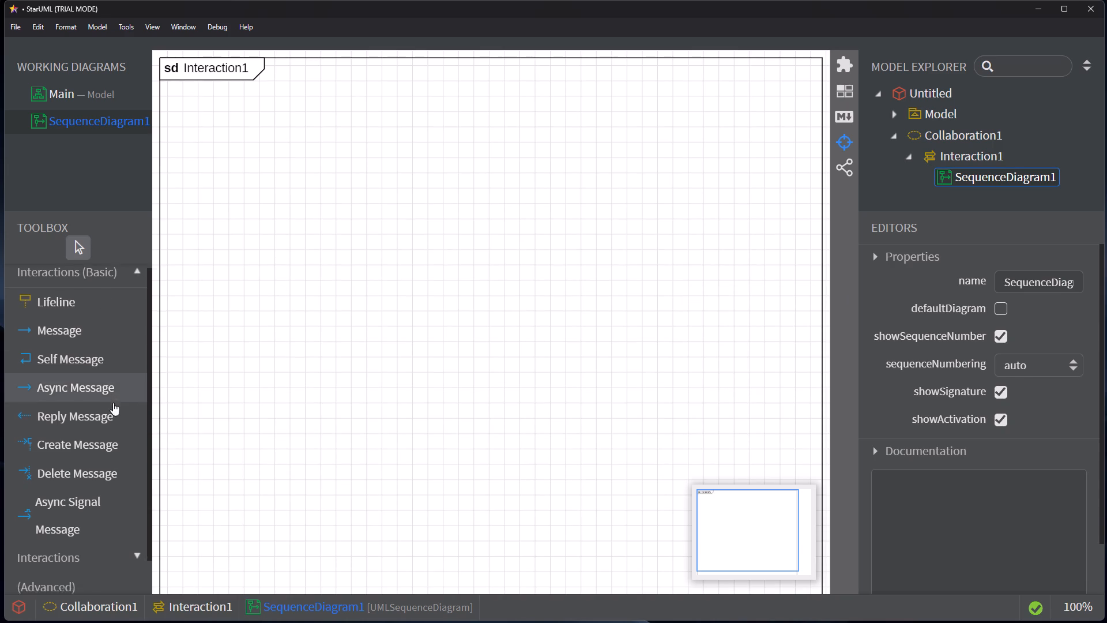
pyautogui.scroll(-3, 113, 403)
pyautogui.scroll(3, 91, 395)
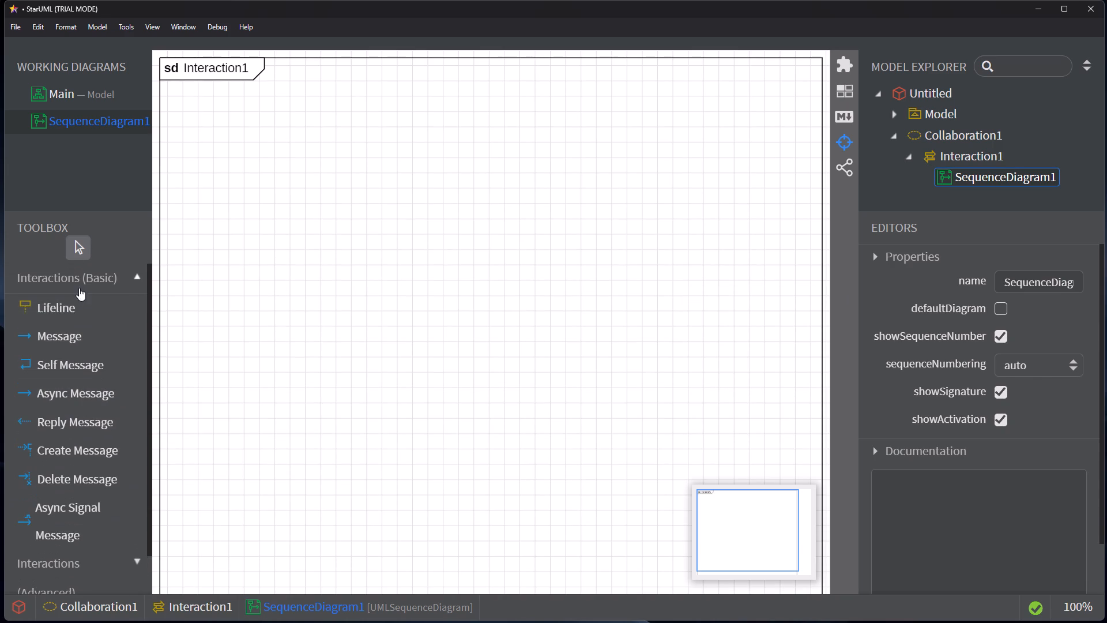
pyautogui.scroll(-4, 102, 542)
pyautogui.click(126, 516)
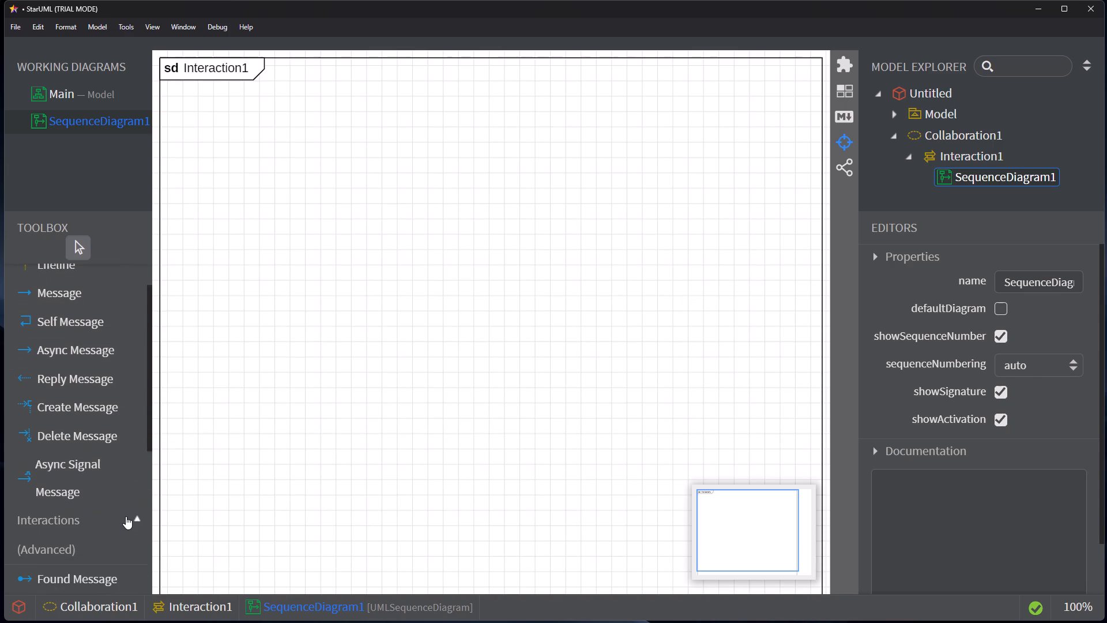
pyautogui.scroll(-3, 125, 518)
pyautogui.scroll(9, 116, 515)
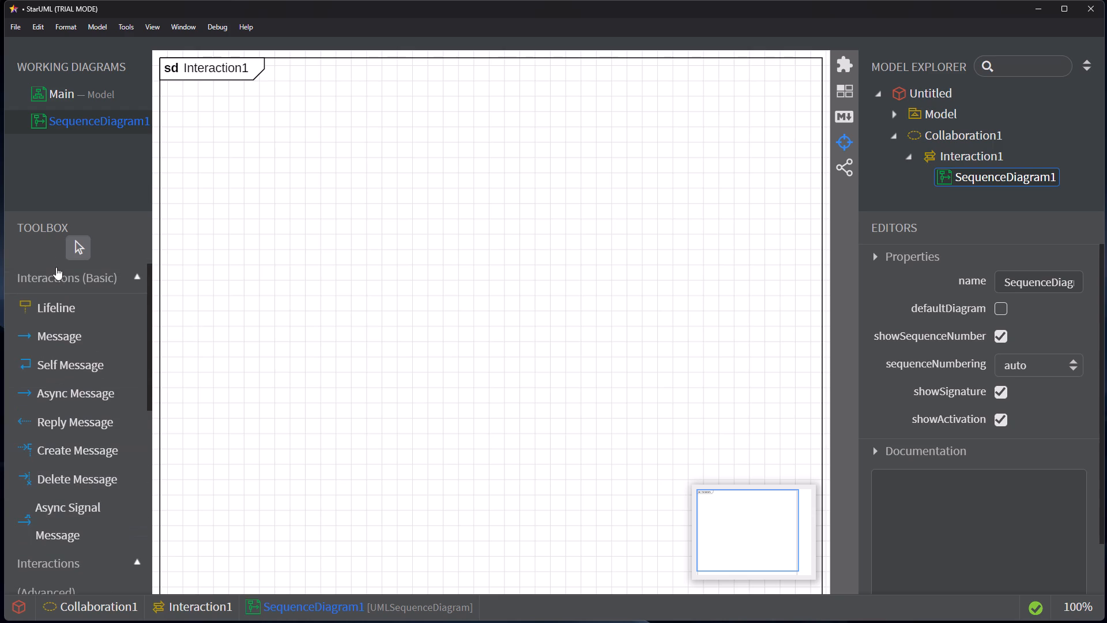
# Reposition the Interaction1 frame near the upper-left corner of the diagram canvas.
pyautogui.moveTo(580, 185); pyautogui.dragTo(636, 348)
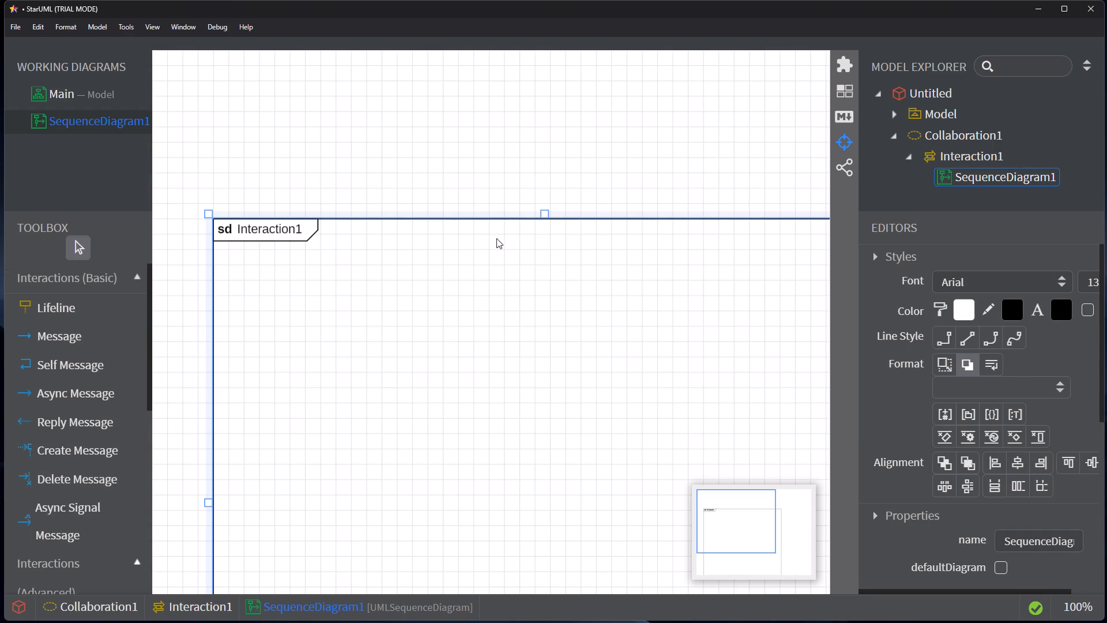
pyautogui.moveTo(496, 238); pyautogui.dragTo(453, 91)
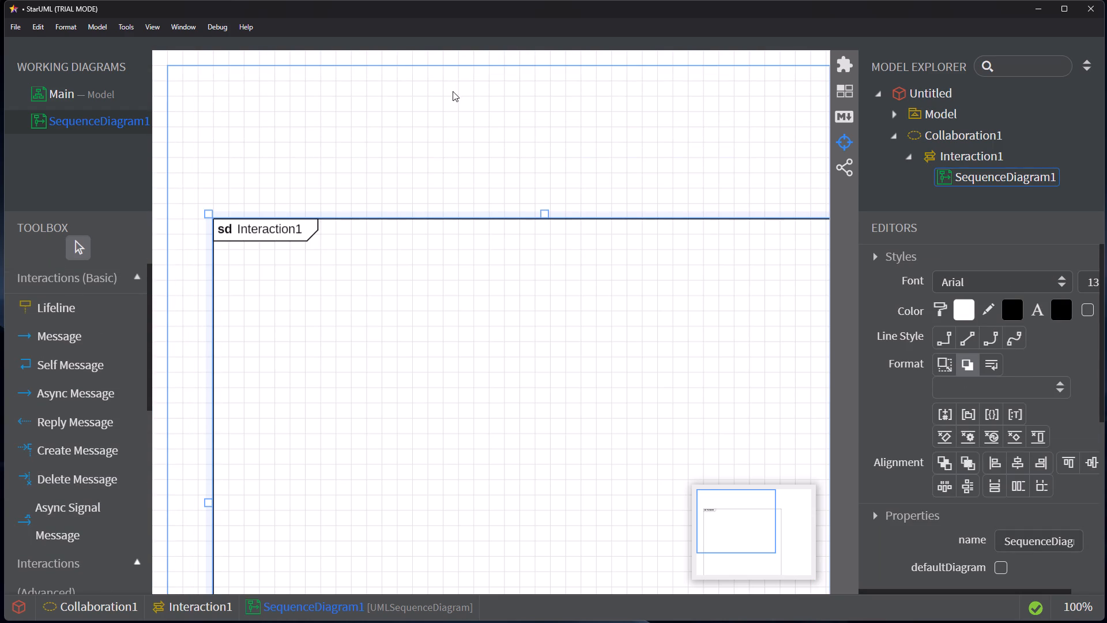
pyautogui.moveTo(453, 91); pyautogui.dragTo(457, 85)
# Draw the first lifeline near the left edge inside the Interaction1 frame and name it Login Page.
pyautogui.scroll(1, 54, 326)
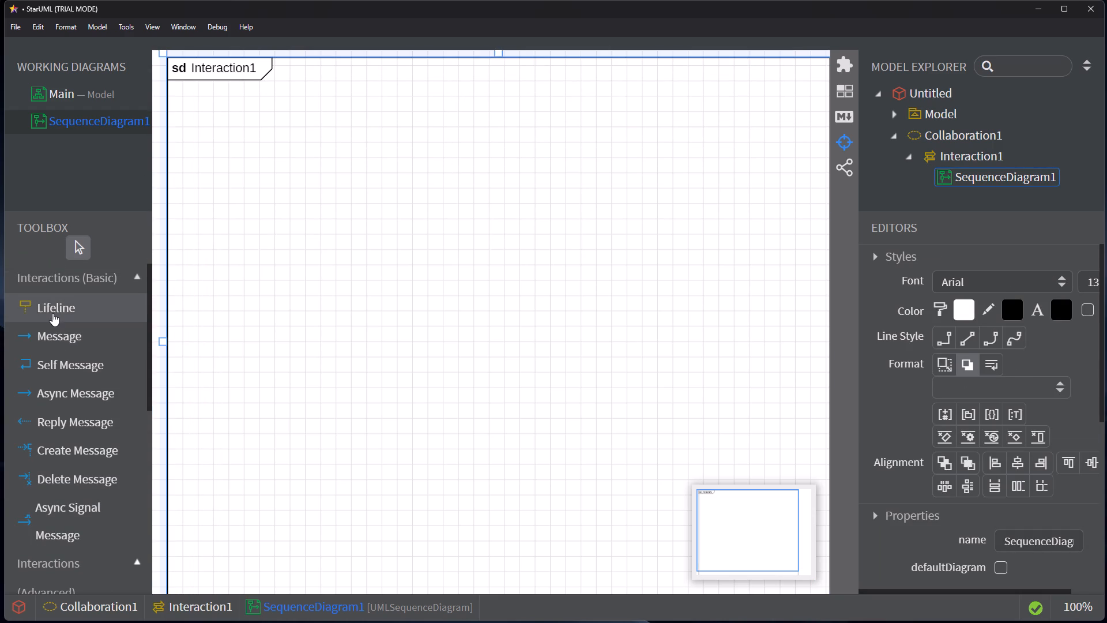
pyautogui.click(52, 313)
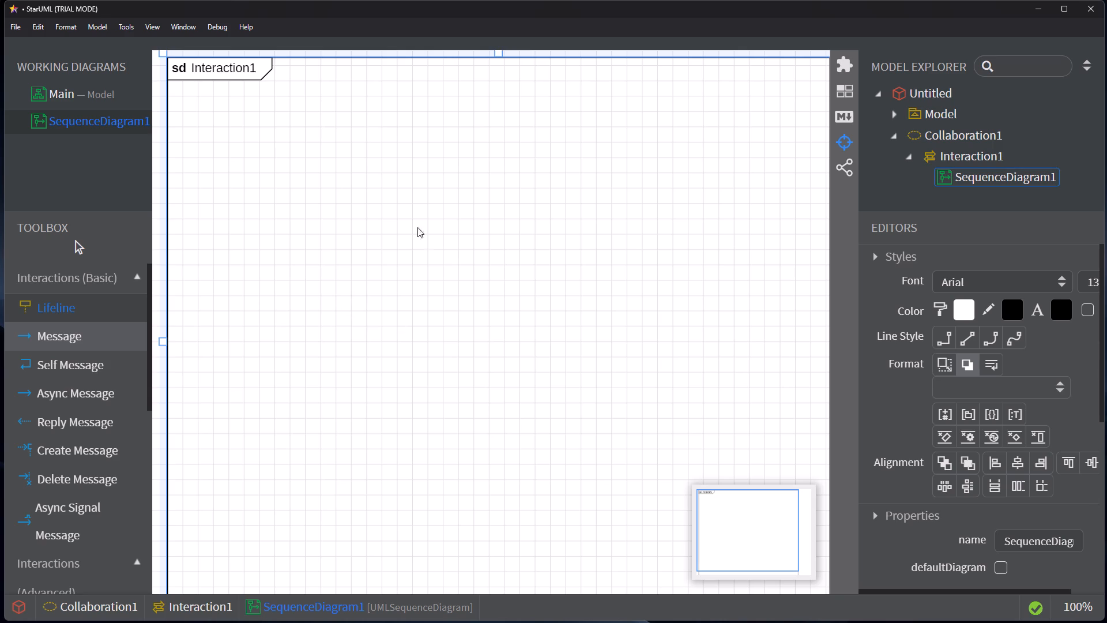
pyautogui.moveTo(215, 128); pyautogui.dragTo(351, 283)
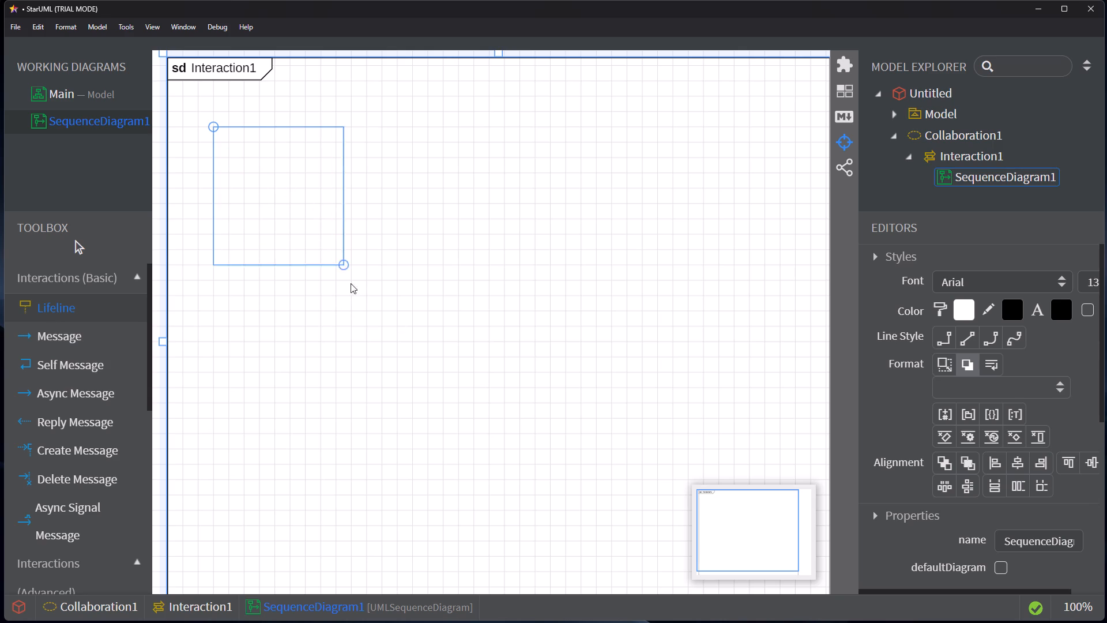
pyautogui.moveTo(351, 283); pyautogui.dragTo(352, 455)
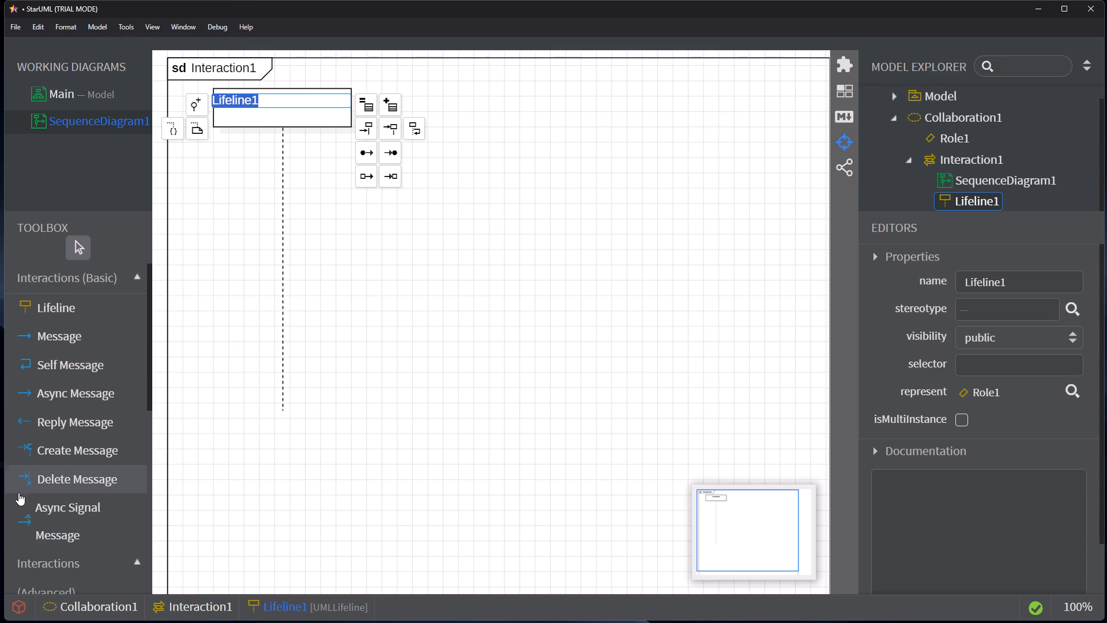
pyautogui.write('Lo')
pyautogui.write('gin Page')
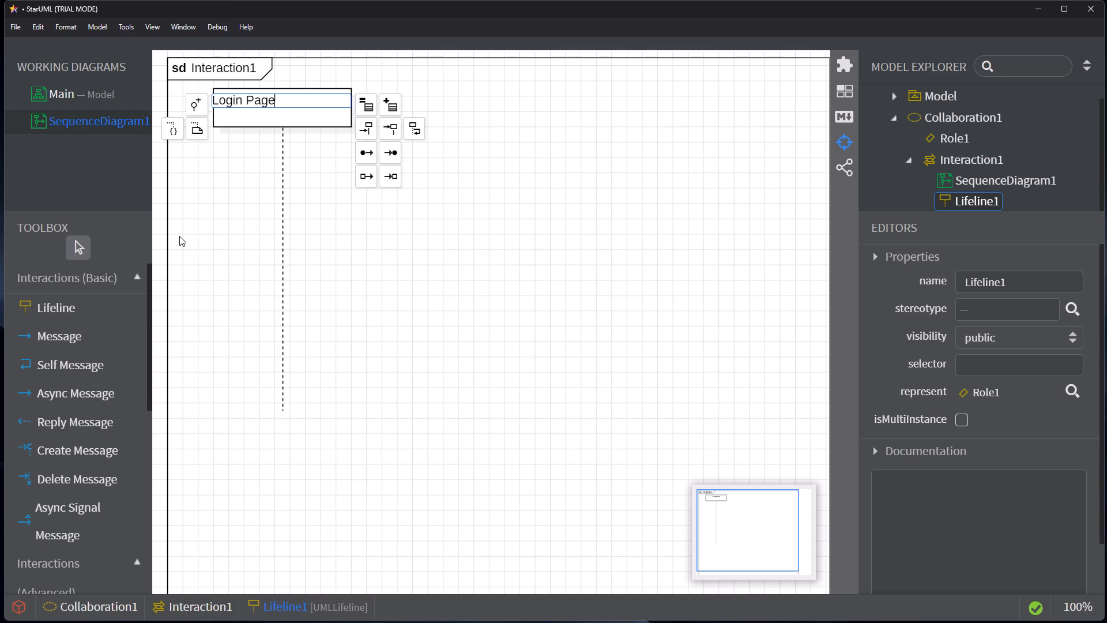
pyautogui.press('Return')
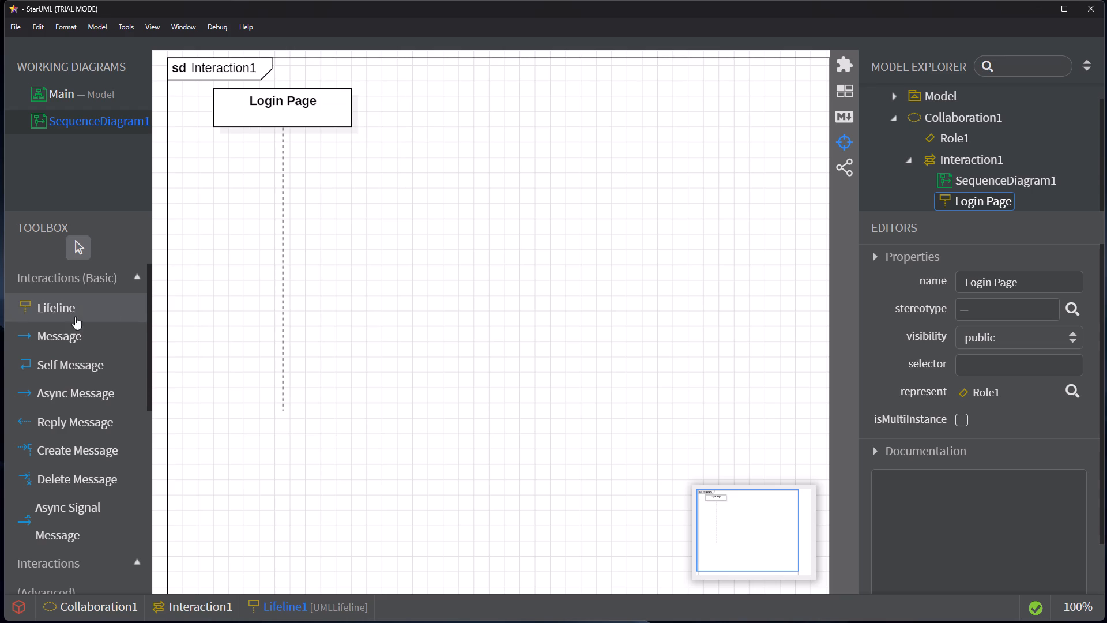
# Draw a second lifeline to the right of Login Page, level with it, and name it Authentication System.
pyautogui.click(86, 301)
pyautogui.moveTo(387, 95); pyautogui.dragTo(529, 162)
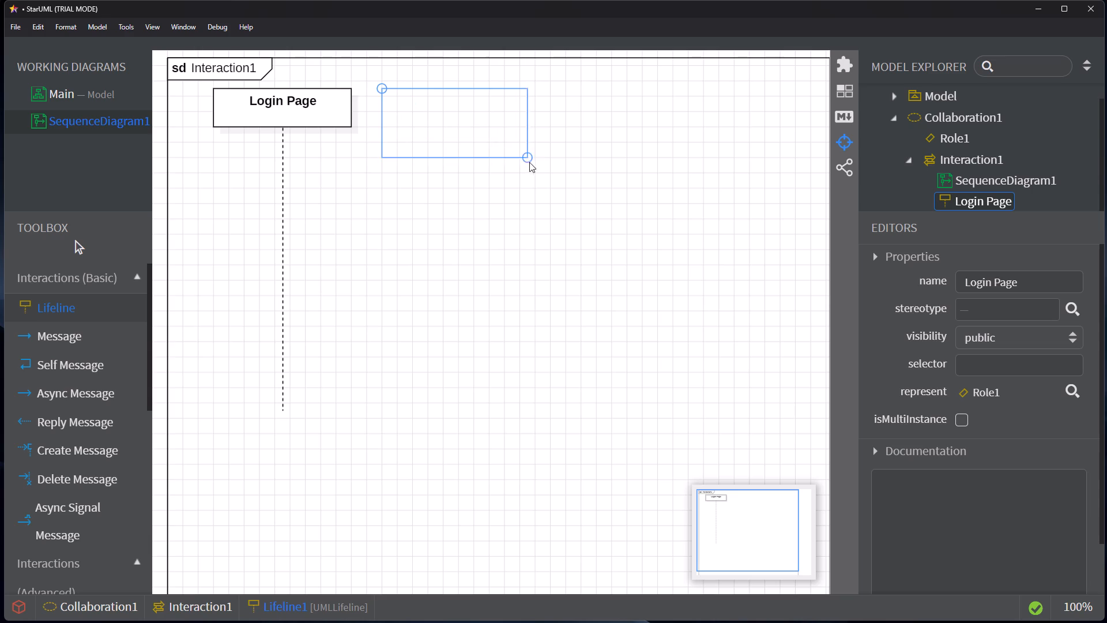
pyautogui.moveTo(529, 162); pyautogui.dragTo(570, 353)
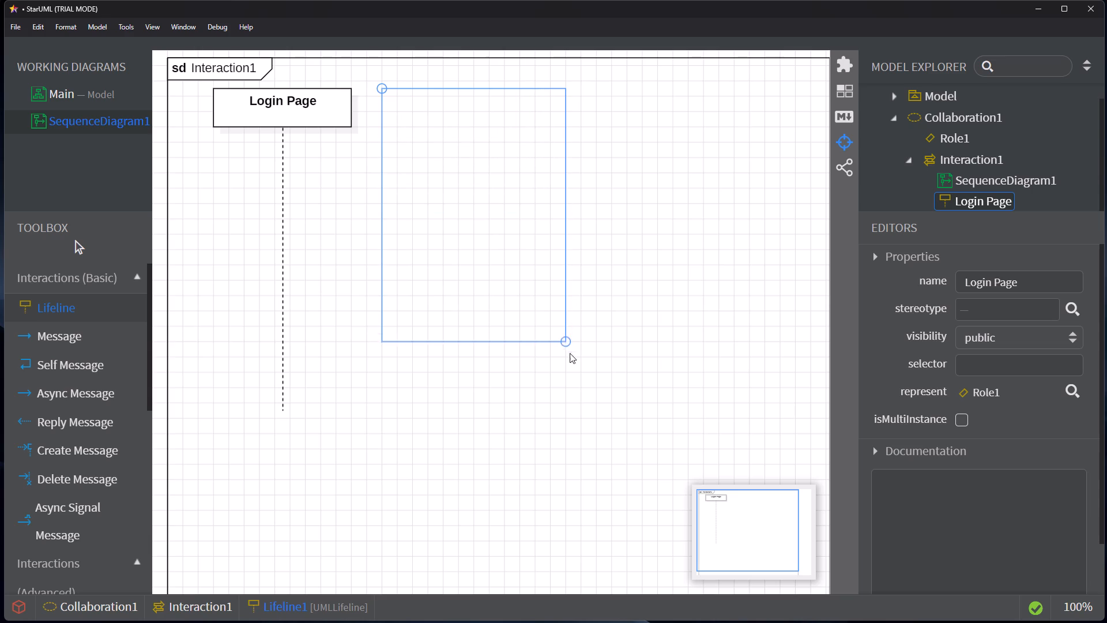
pyautogui.moveTo(570, 353); pyautogui.dragTo(567, 416)
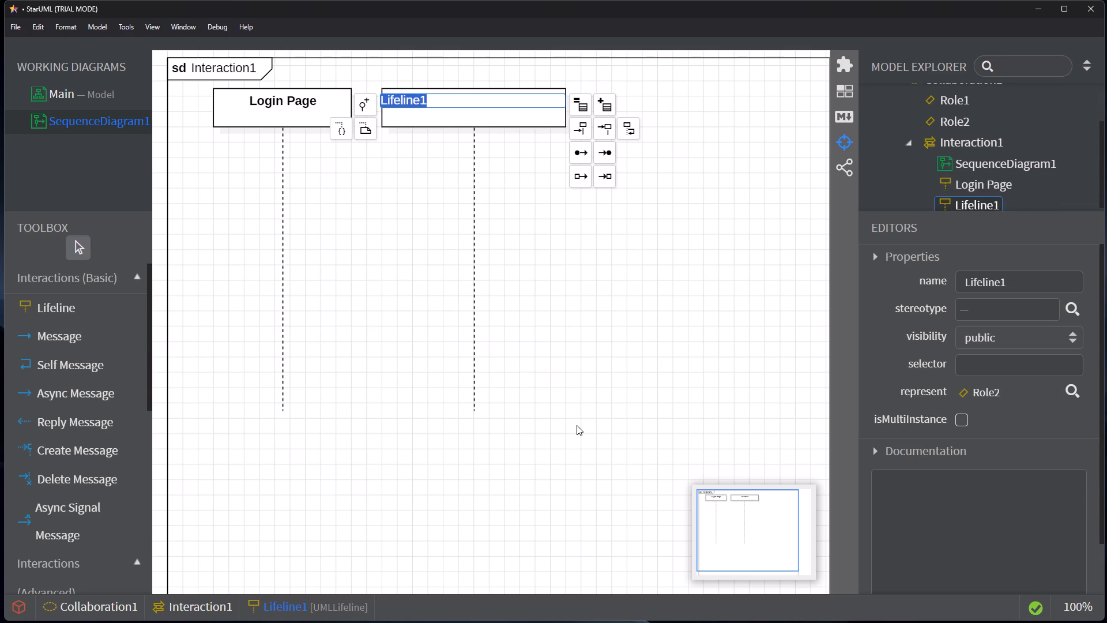
pyautogui.write('Authe')
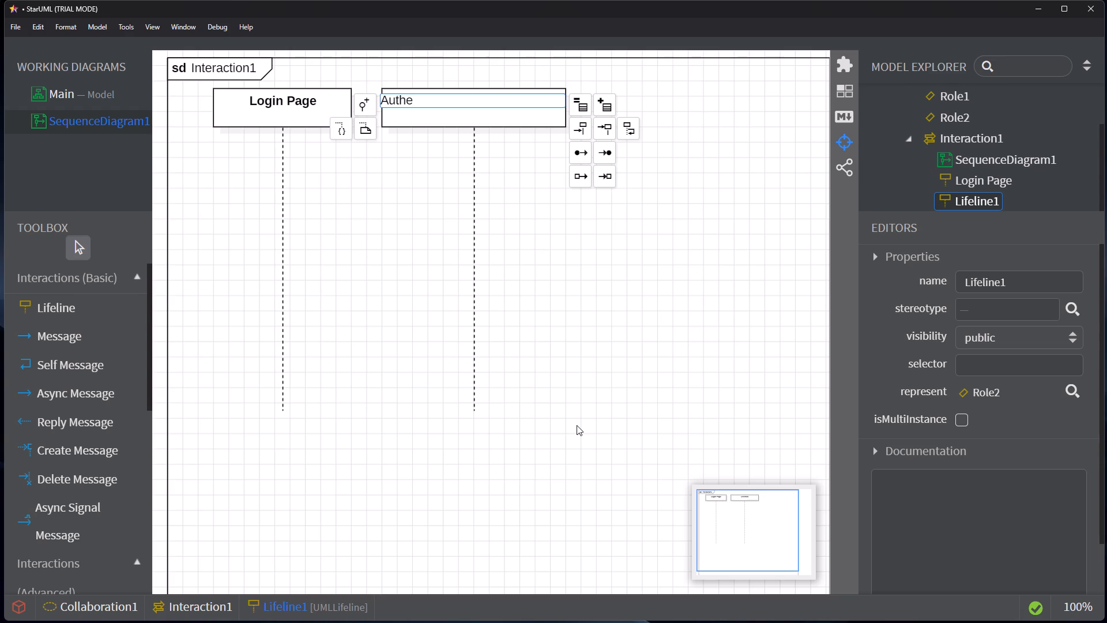
pyautogui.write('ntication Syste')
pyautogui.press('m')
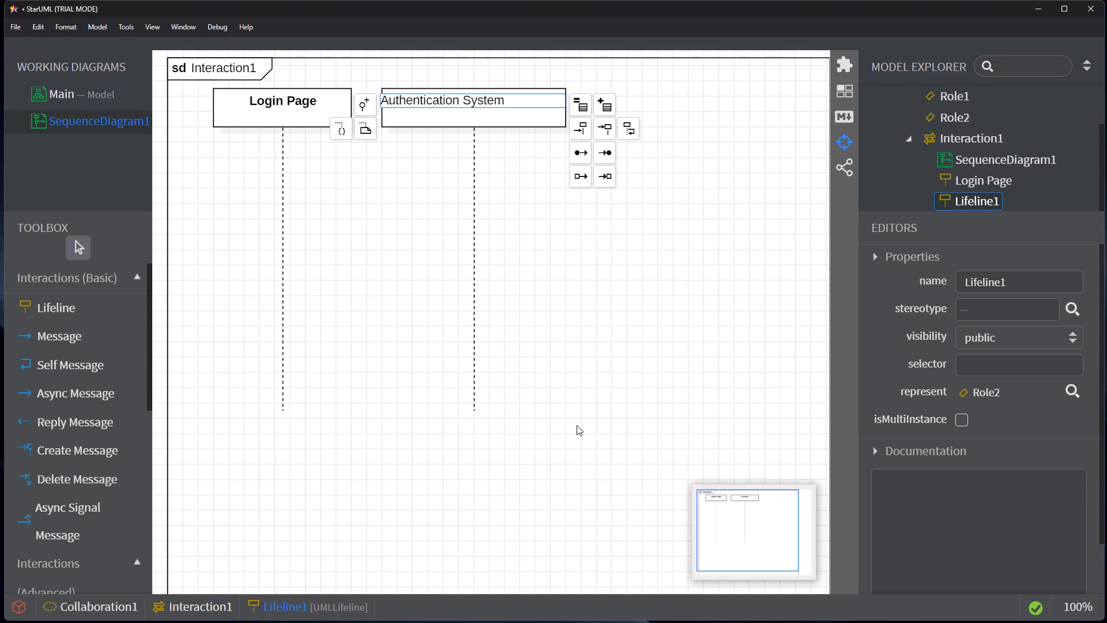
pyautogui.press('Return')
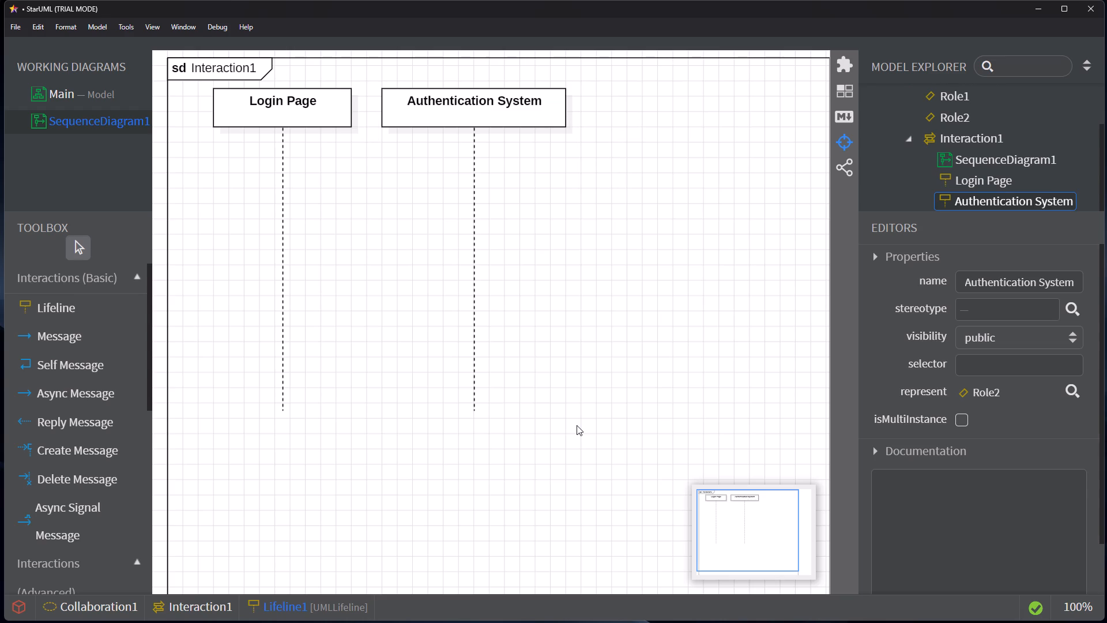
# Draw a third lifeline to the right of Authentication System, level with it, and name it Database.
pyautogui.click(74, 309)
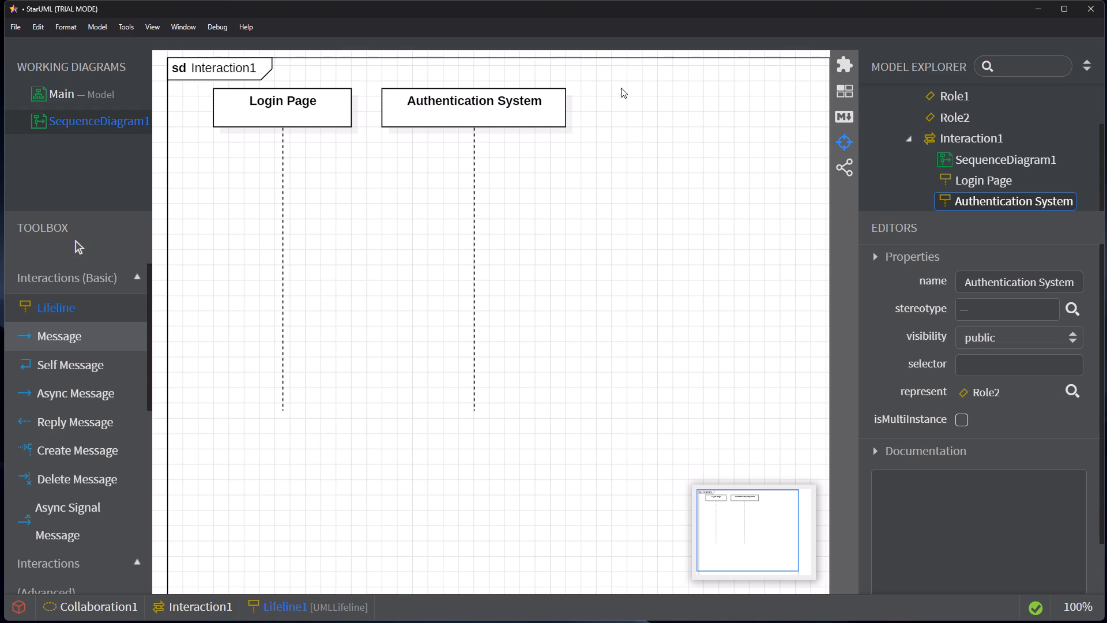
pyautogui.moveTo(604, 92); pyautogui.dragTo(769, 260)
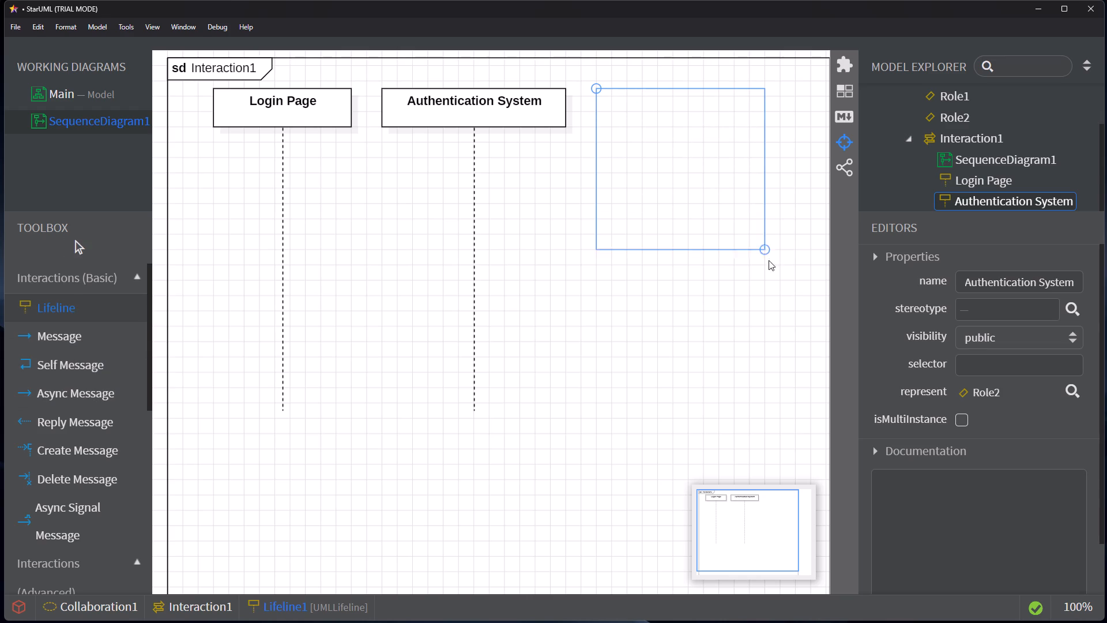
pyautogui.moveTo(769, 260); pyautogui.dragTo(790, 411)
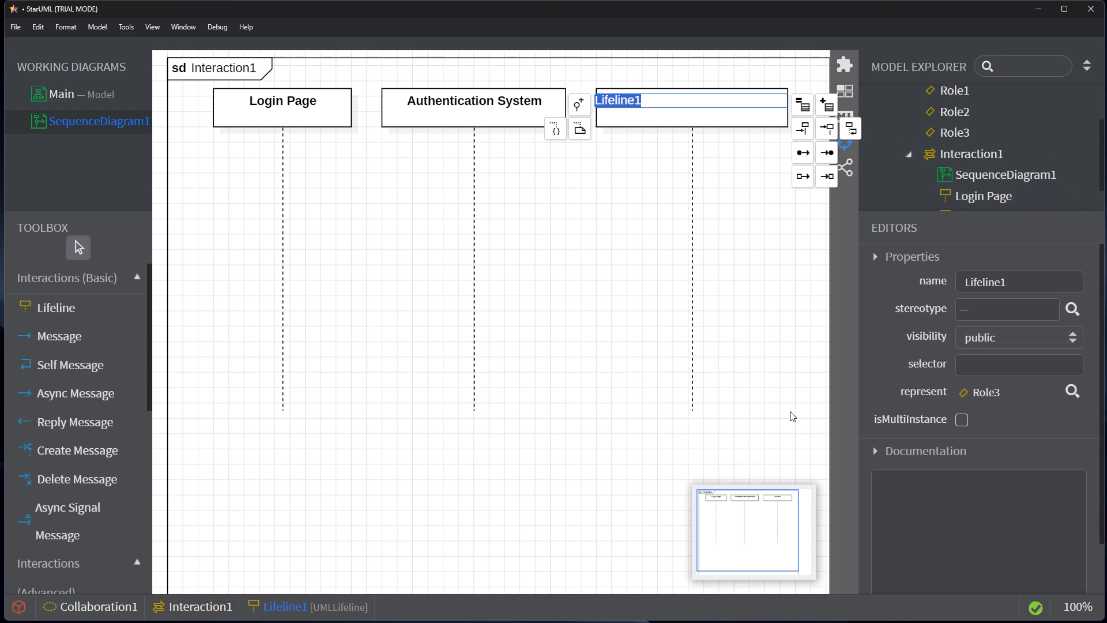
pyautogui.write('Da')
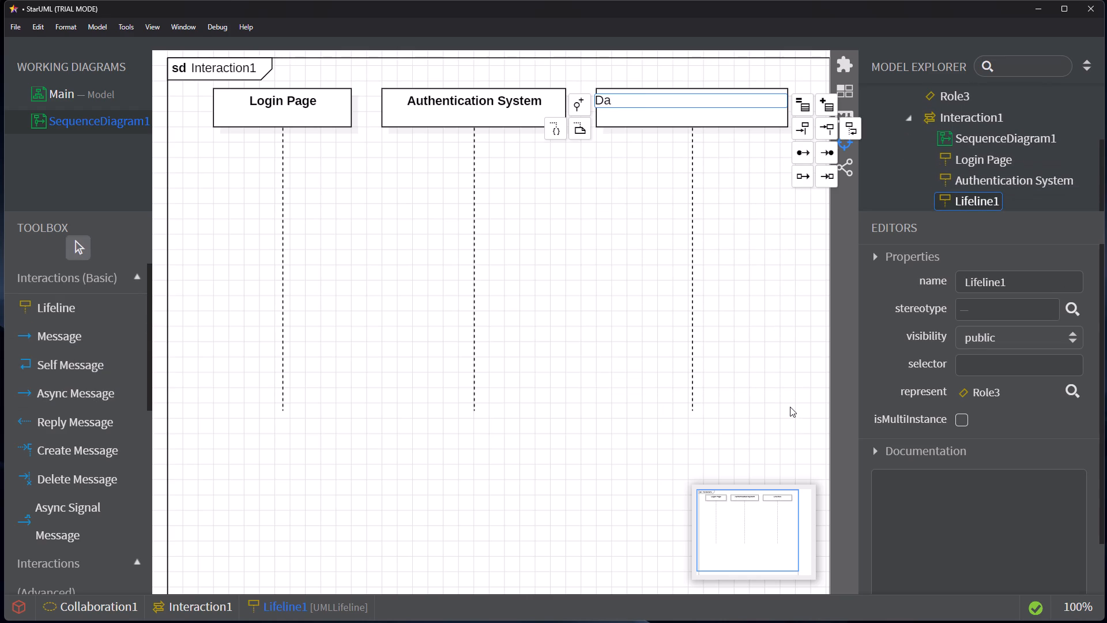
pyautogui.write('tabase')
pyautogui.press('Return')
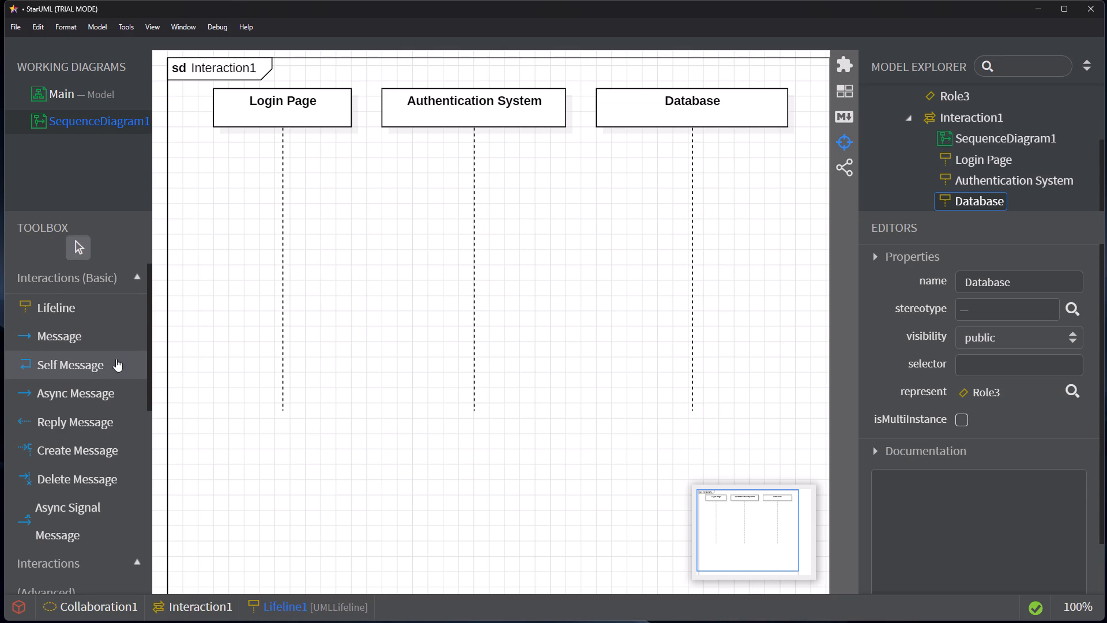
# Add a text box reading Customer just below and left of the Login Page lifeline header.
pyautogui.click(98, 344)
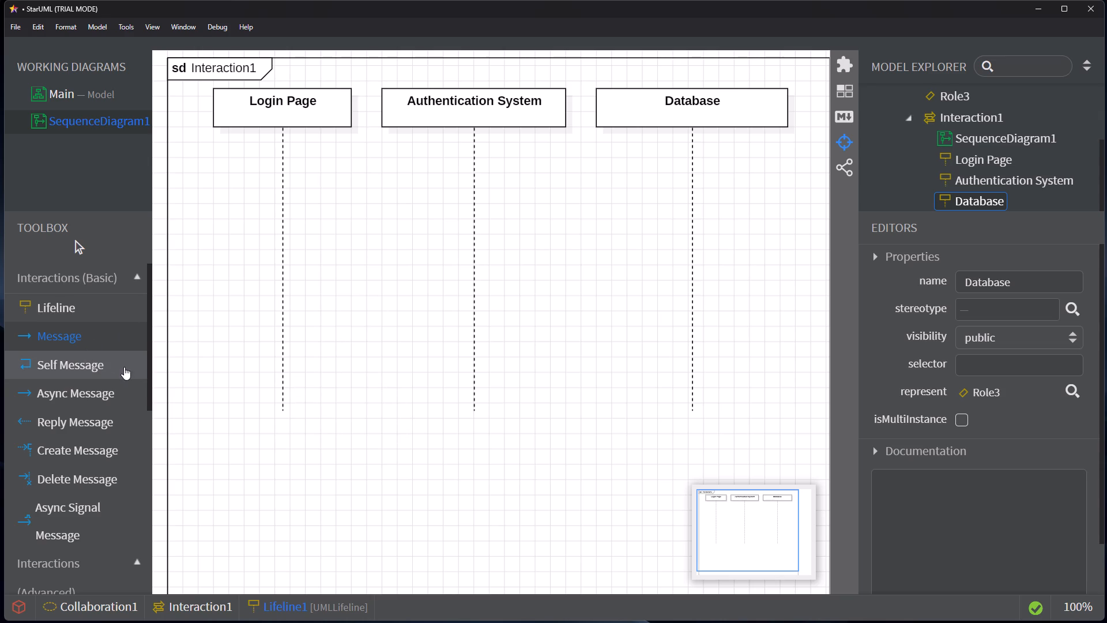
pyautogui.scroll(-3, 106, 389)
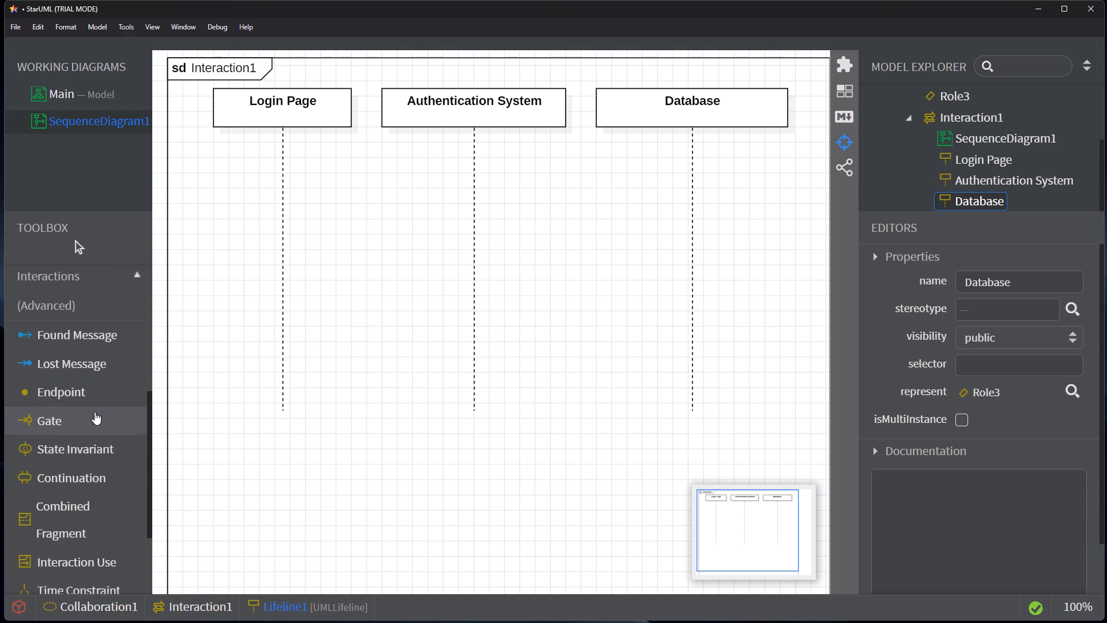
pyautogui.scroll(-6, 97, 405)
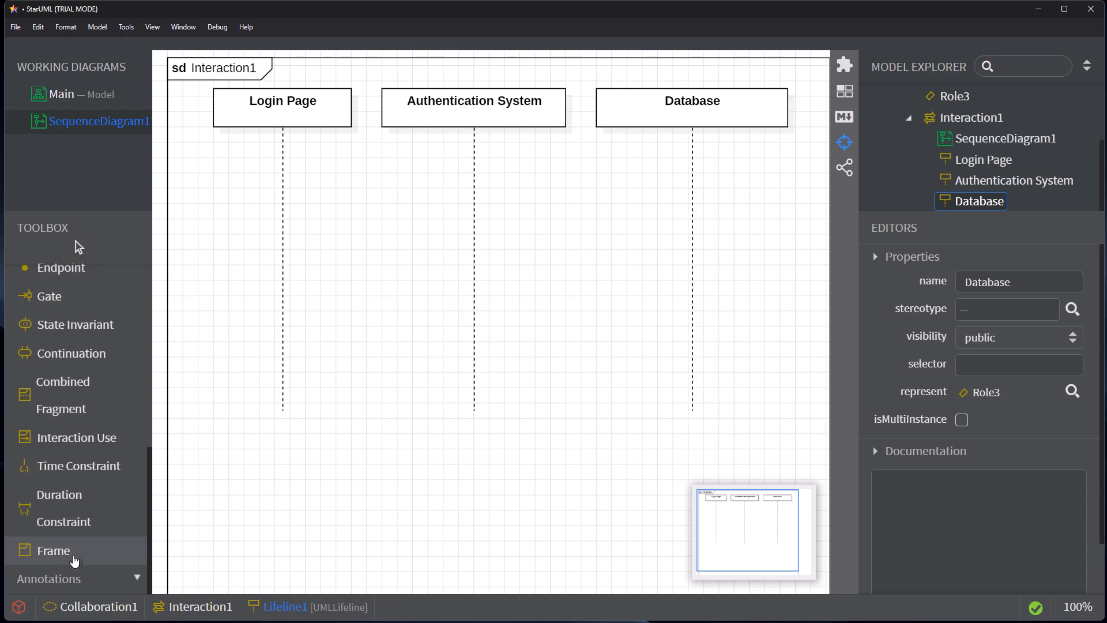
pyautogui.click(77, 577)
pyautogui.scroll(-3, 81, 473)
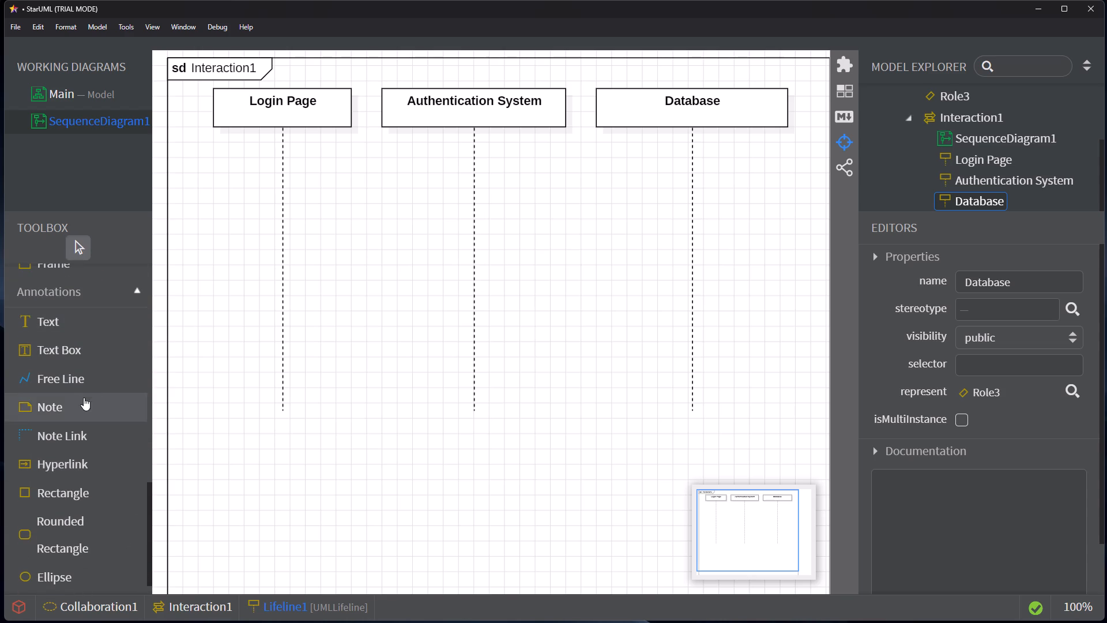
pyautogui.scroll(9, 98, 354)
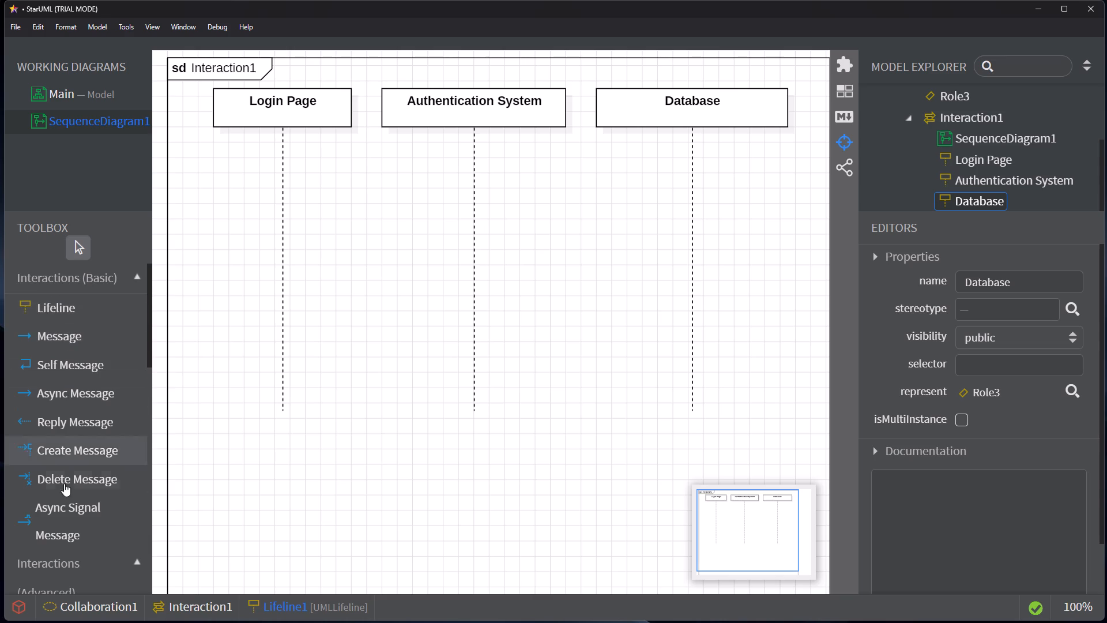
pyautogui.scroll(-20, 67, 492)
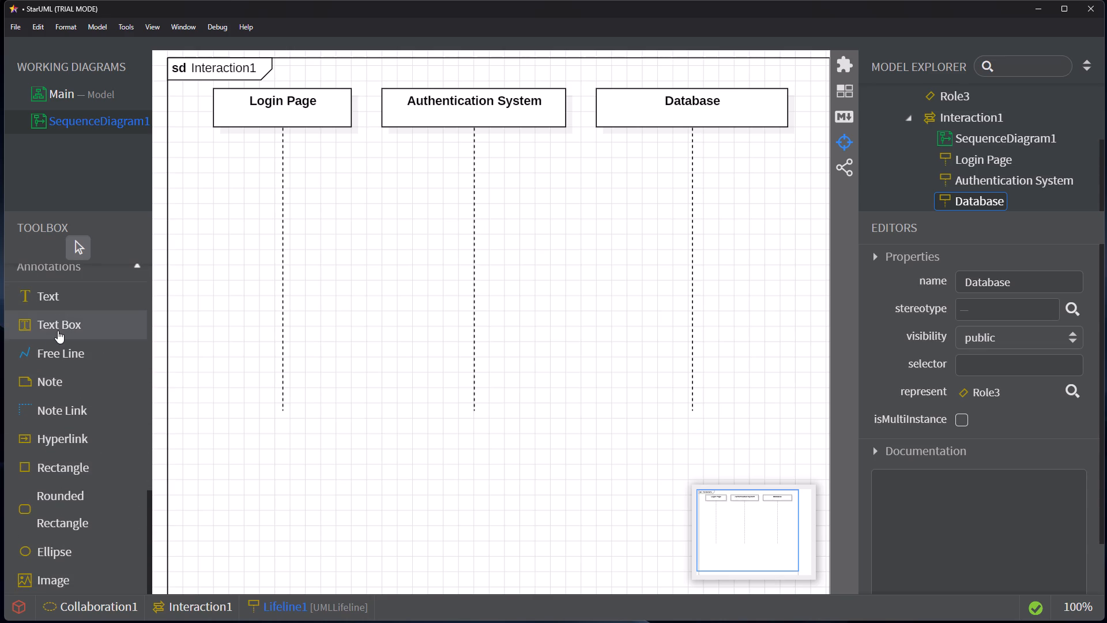
pyautogui.click(58, 331)
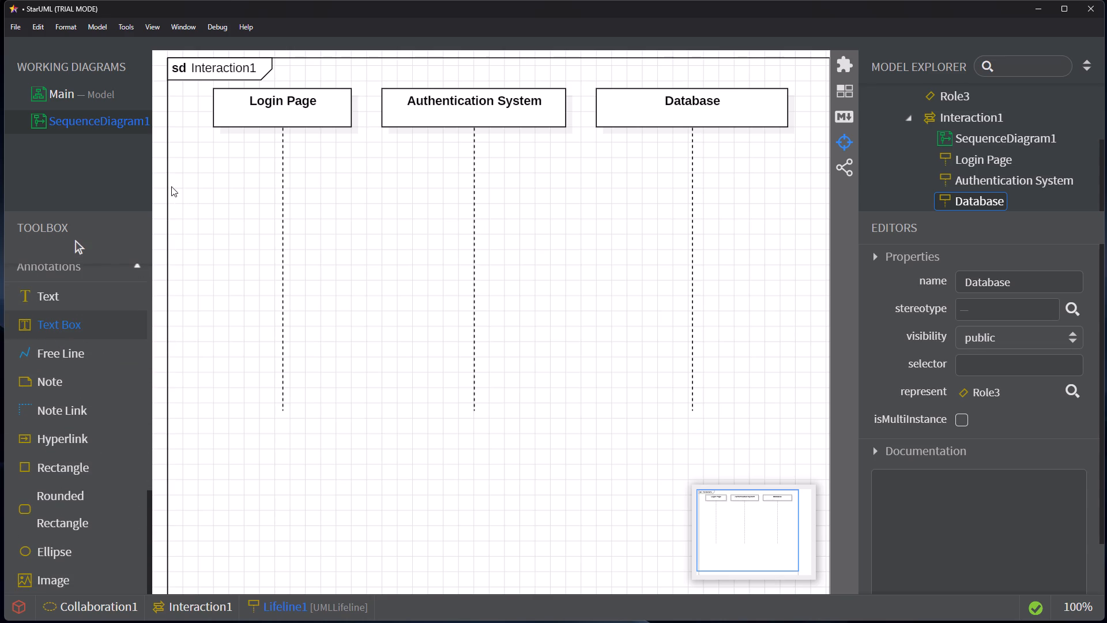
pyautogui.moveTo(174, 142); pyautogui.dragTo(215, 172)
pyautogui.moveTo(215, 172); pyautogui.dragTo(224, 185)
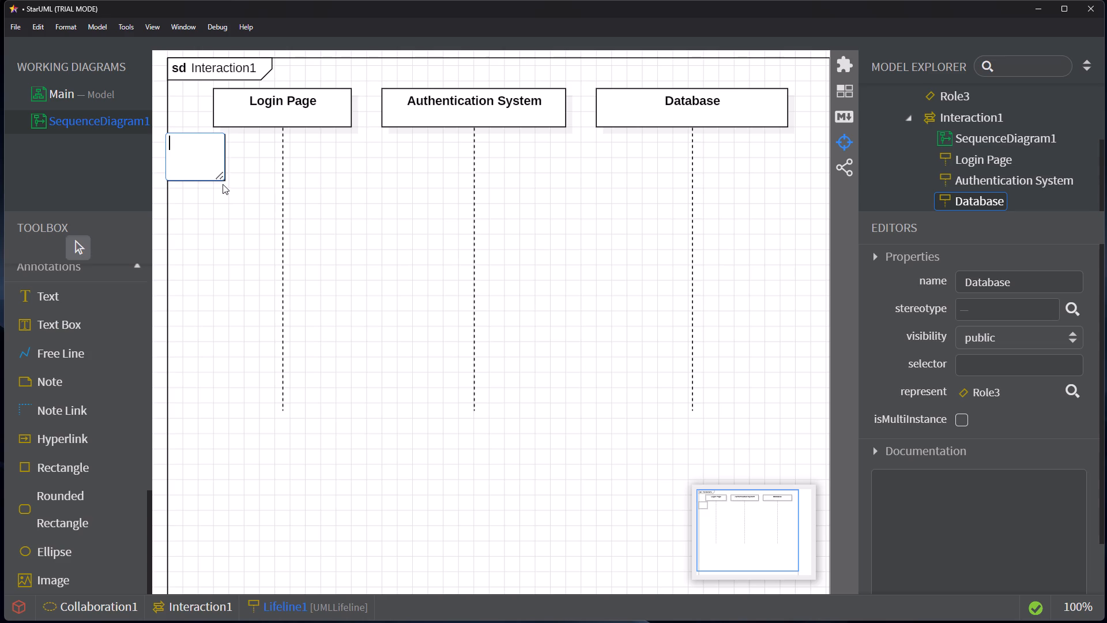
pyautogui.write('Cus')
pyautogui.write('tomer')
pyautogui.press('Return')
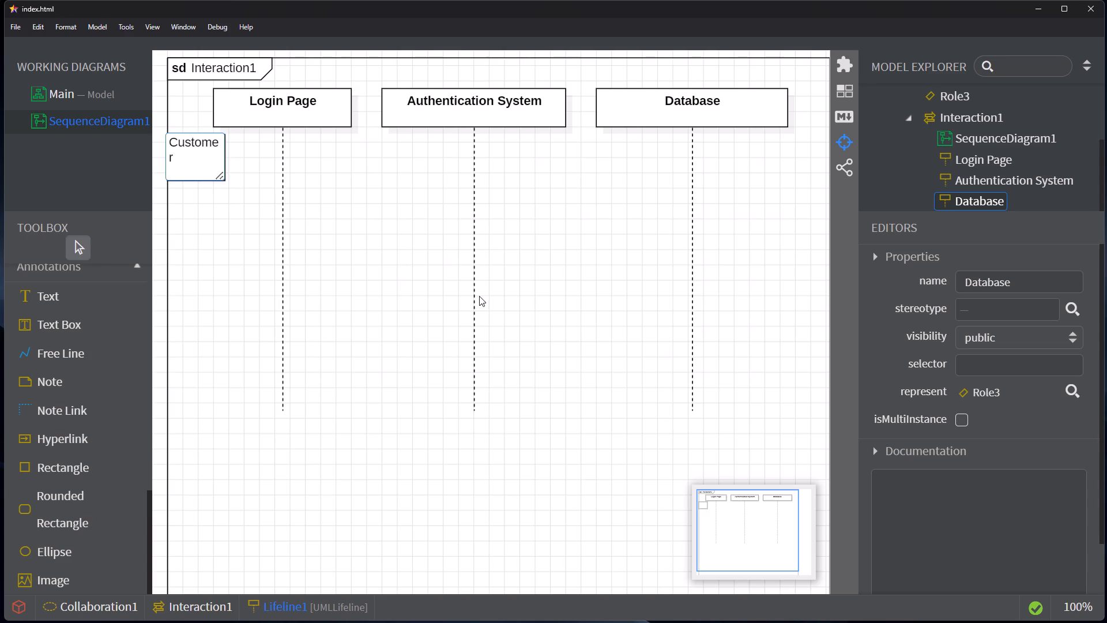
# Shift the Database, Authentication System and Login Page lifelines to the right to open space beside the Customer text box.
pyautogui.keyDown('ctrl'); pyautogui.scroll(-2, 480, 308); pyautogui.keyUp('ctrl')
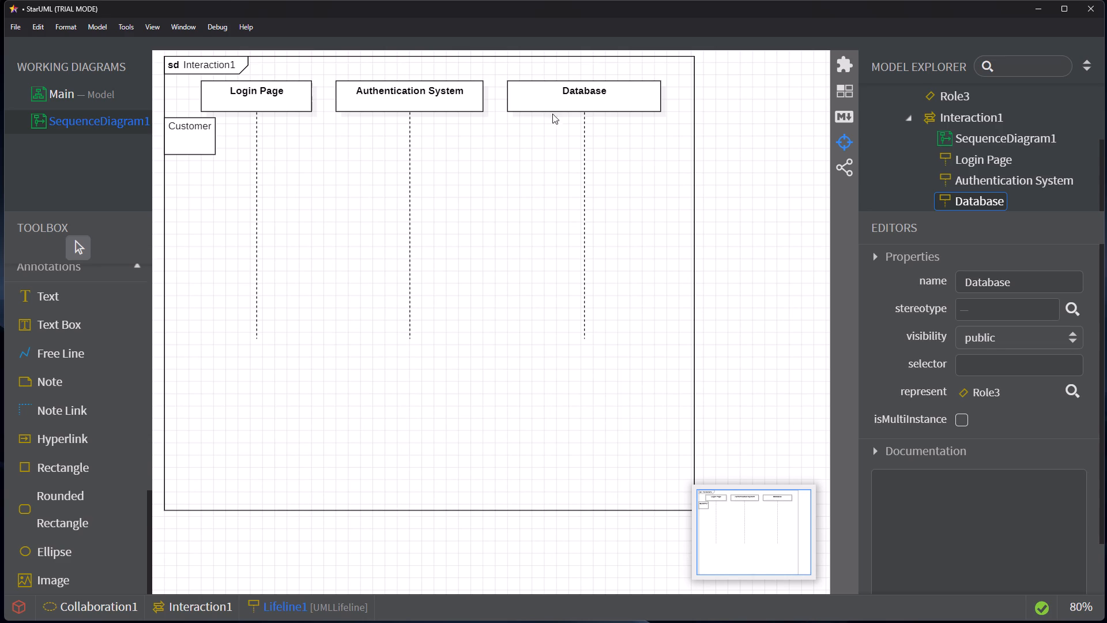
pyautogui.click(557, 112)
pyautogui.moveTo(559, 104); pyautogui.dragTo(577, 104)
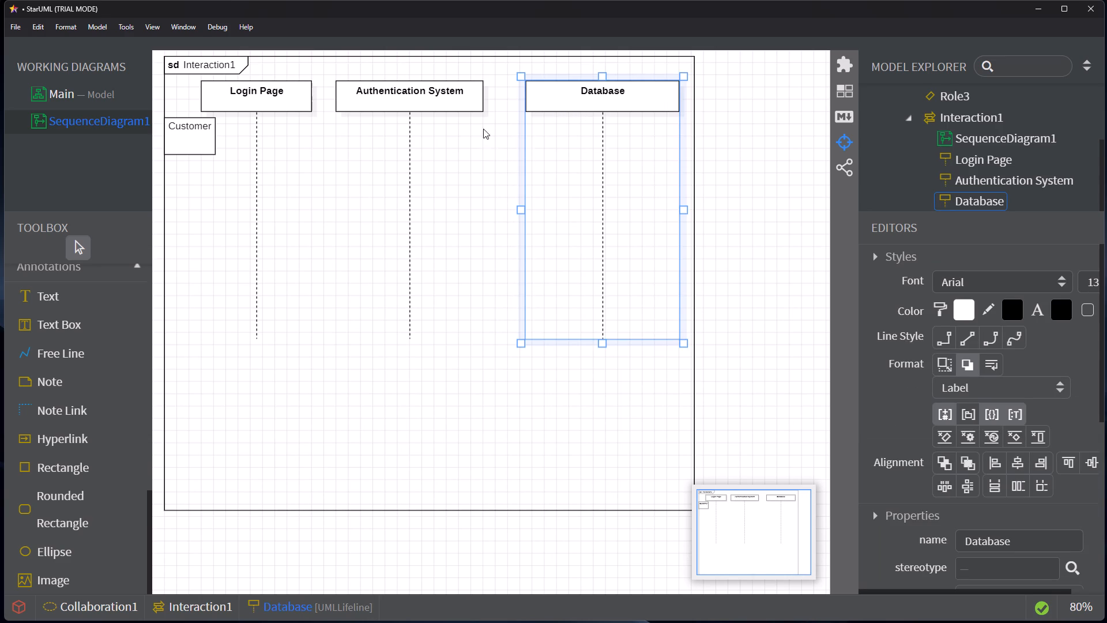
pyautogui.moveTo(443, 104); pyautogui.dragTo(470, 108)
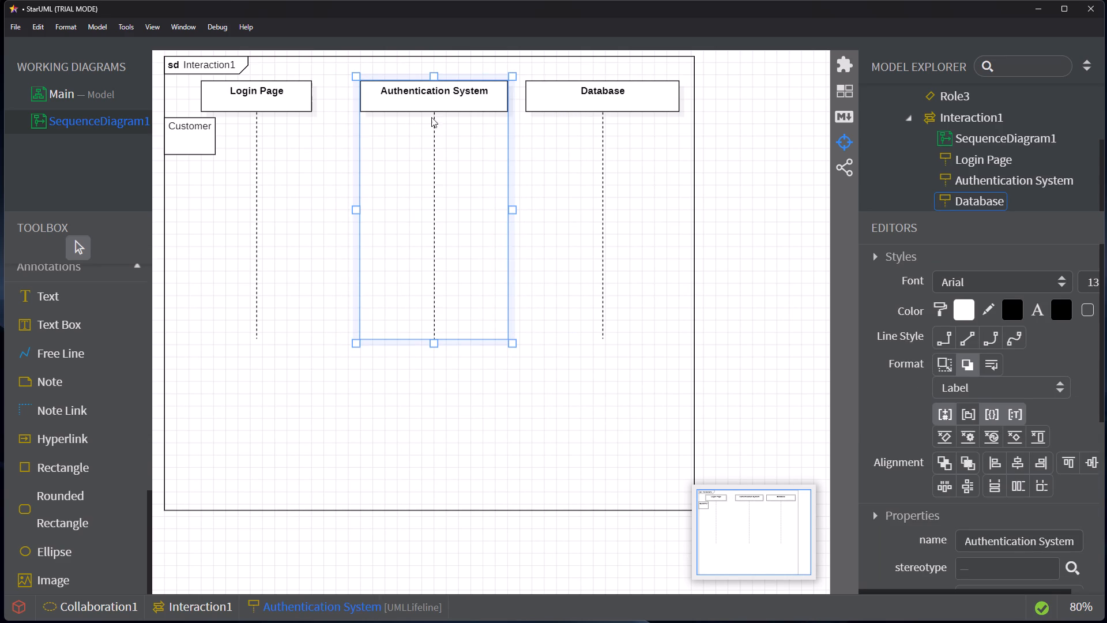
pyautogui.click(277, 107)
pyautogui.moveTo(277, 107); pyautogui.dragTo(310, 108)
# Narrow the Database and Authentication System lifelines by pulling in their right edges.
pyautogui.click(630, 102)
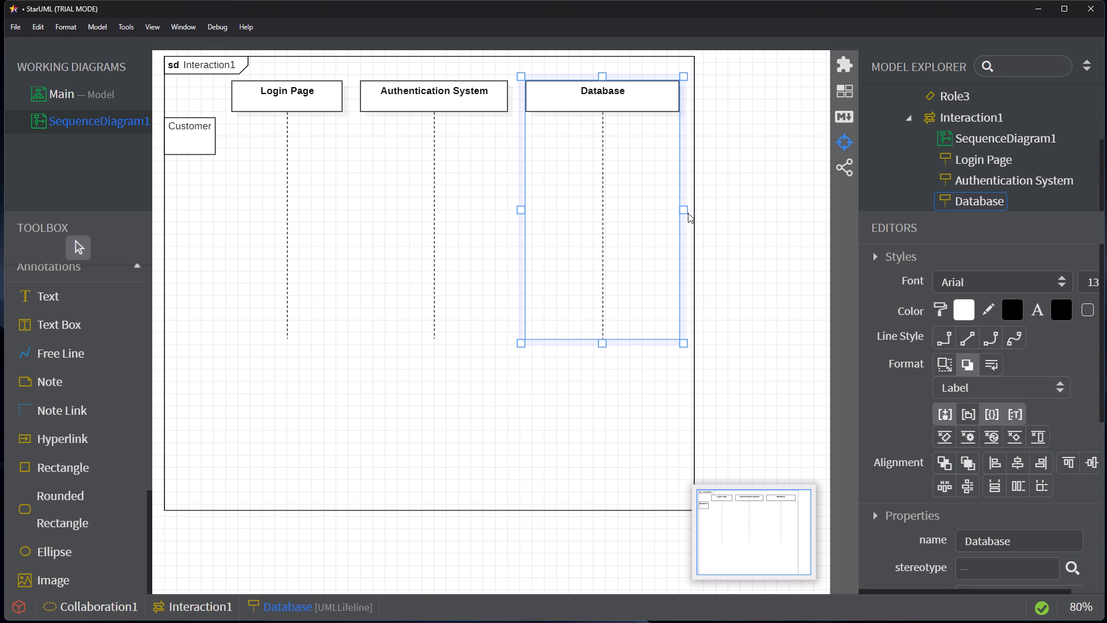
pyautogui.moveTo(684, 211); pyautogui.dragTo(664, 211)
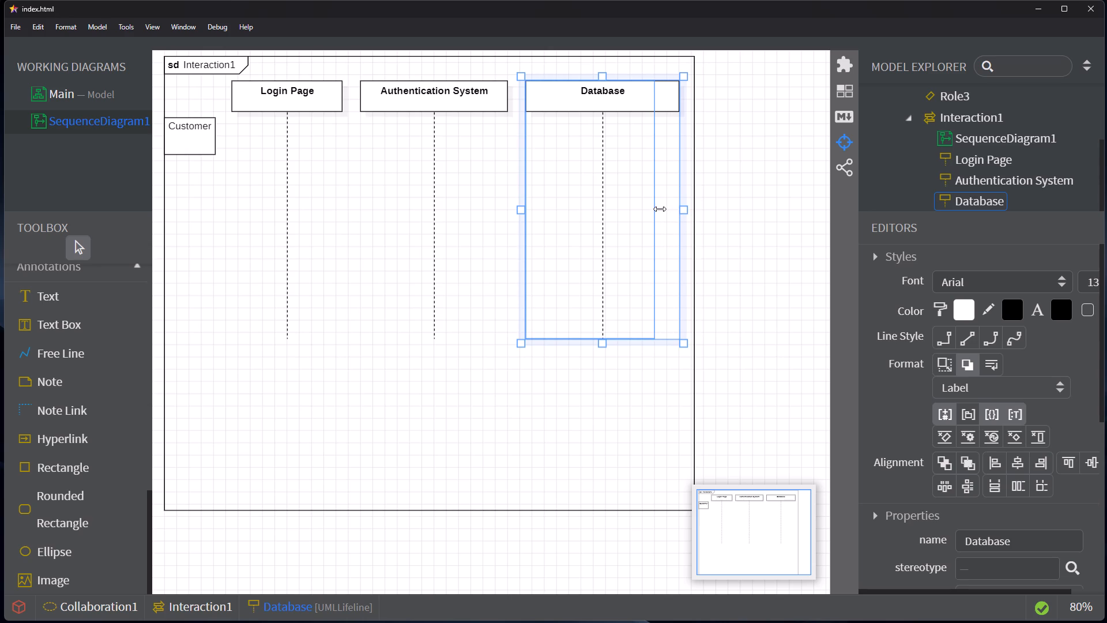
pyautogui.moveTo(660, 209); pyautogui.dragTo(643, 212)
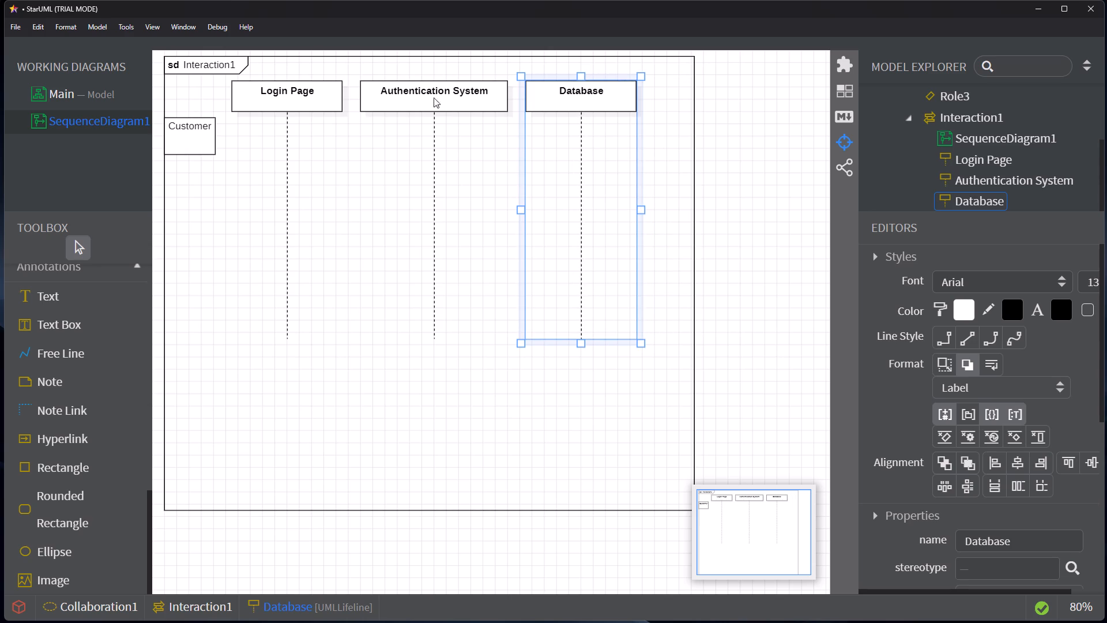
pyautogui.click(434, 102)
pyautogui.moveTo(510, 209); pyautogui.dragTo(503, 211)
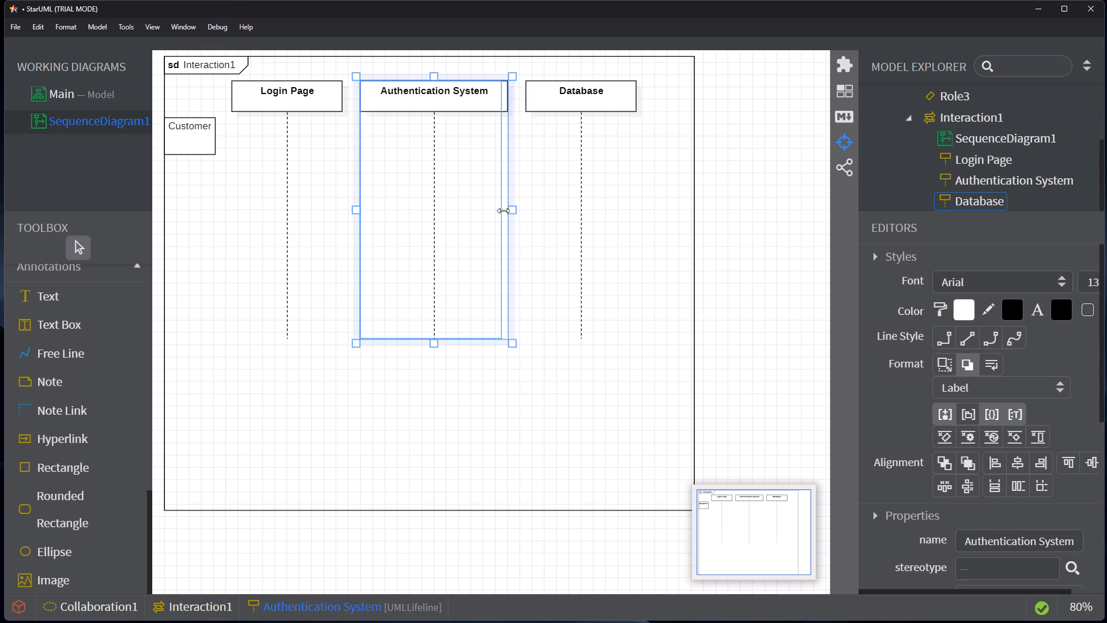
pyautogui.moveTo(503, 211); pyautogui.dragTo(469, 219)
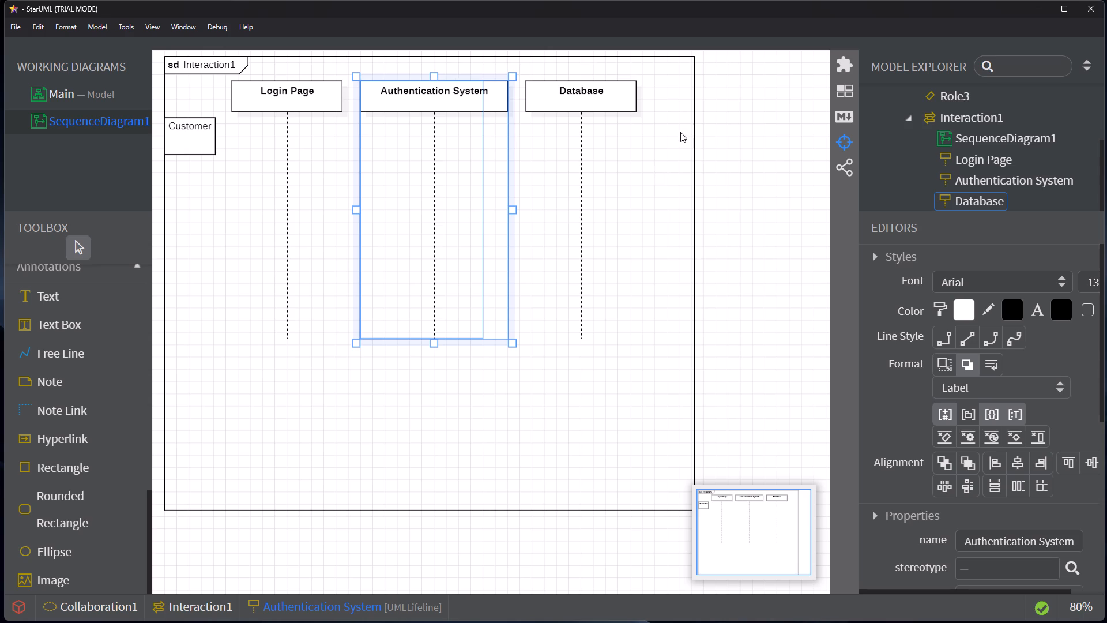
# Bring the Database and Login Page lifelines closer to Authentication System, keeping all three headers level.
pyautogui.click(610, 102)
pyautogui.moveTo(596, 104); pyautogui.dragTo(573, 104)
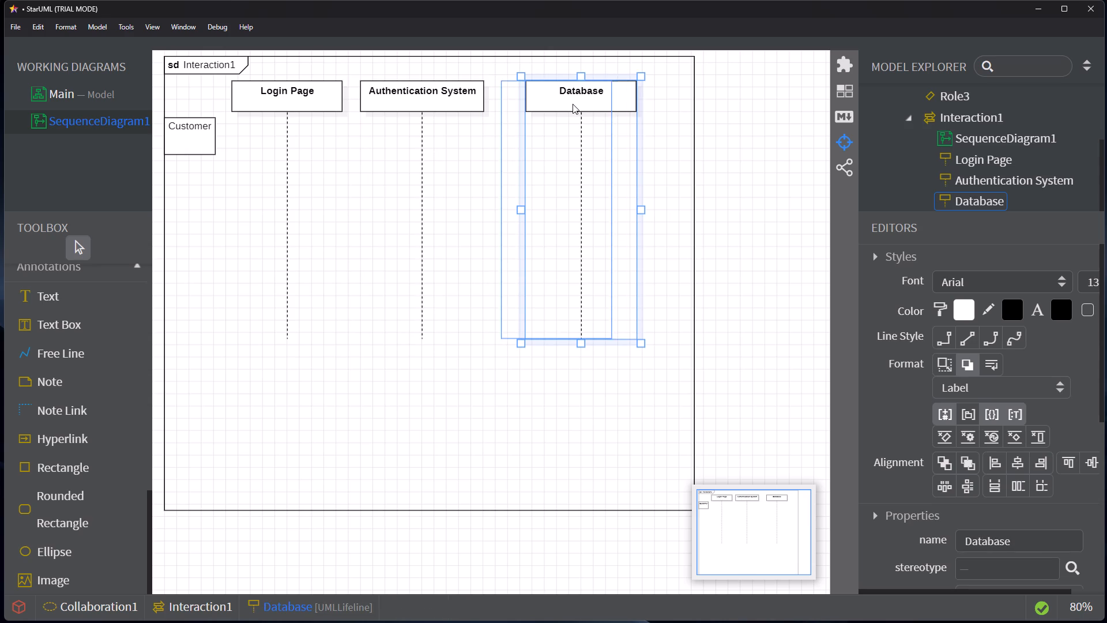
pyautogui.moveTo(573, 104); pyautogui.dragTo(568, 104)
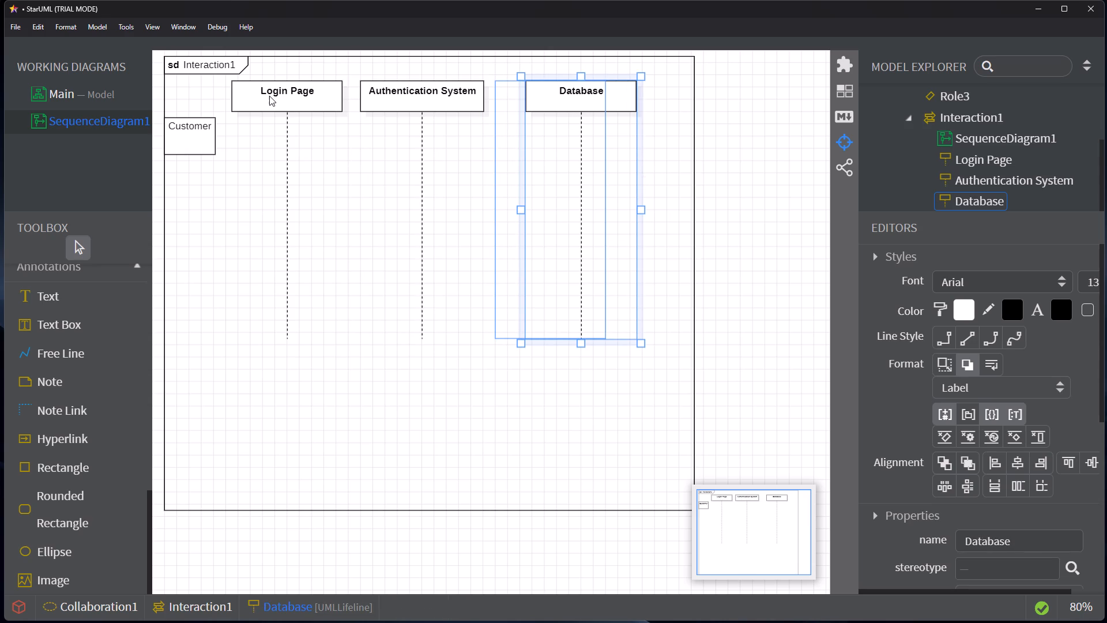
pyautogui.click(269, 96)
pyautogui.moveTo(270, 107); pyautogui.dragTo(285, 107)
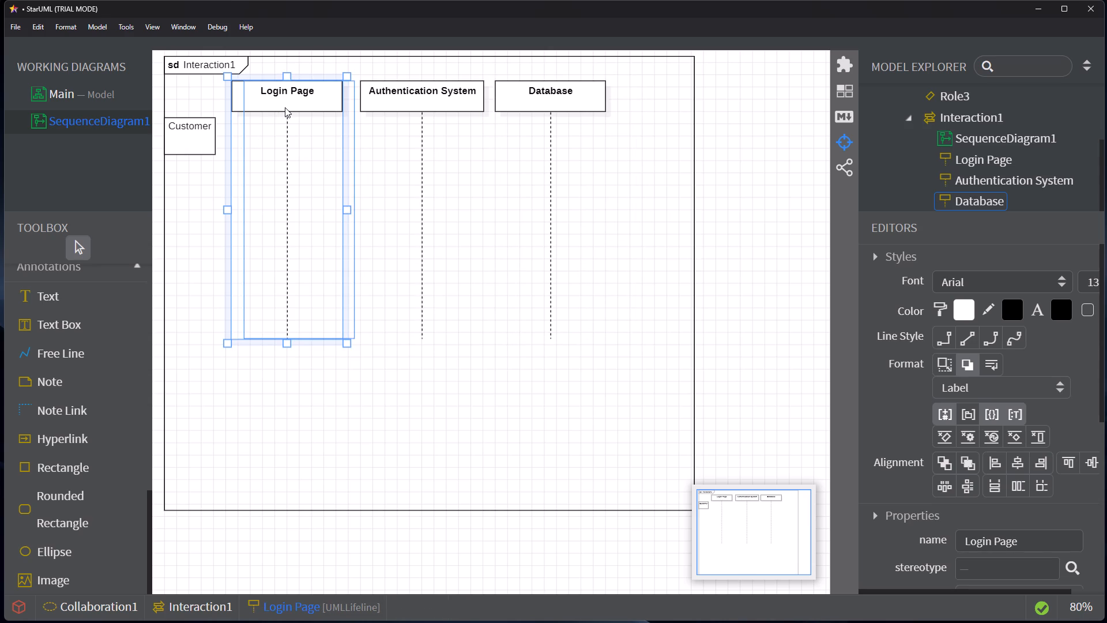
# Move the Customer text box slightly right so it sits just inside the Interaction1 frame's left edge.
pyautogui.click(197, 125)
pyautogui.moveTo(197, 145); pyautogui.dragTo(208, 149)
pyautogui.click(206, 252)
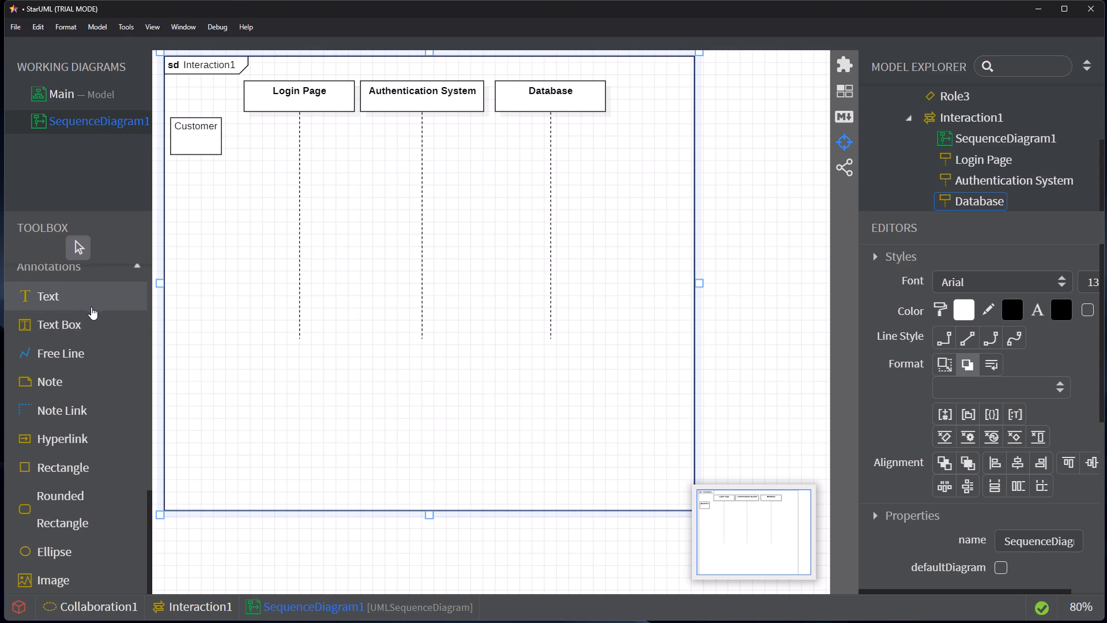
# Add a text box reading System to the right of the Database lifeline, around its mid-height.
pyautogui.click(86, 329)
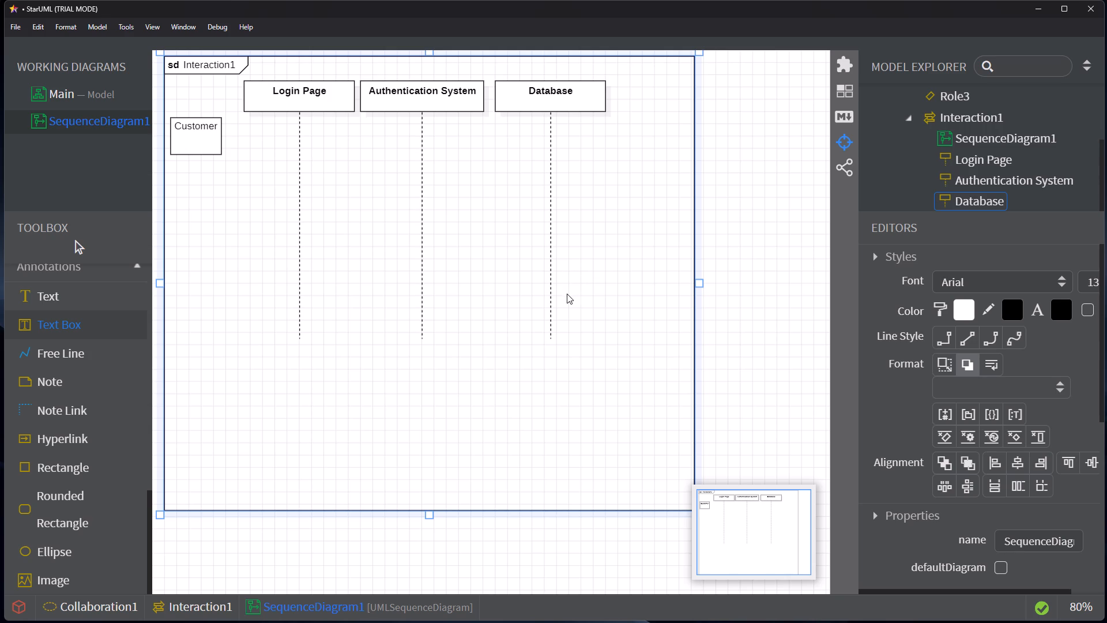
pyautogui.moveTo(611, 214); pyautogui.dragTo(624, 245)
pyautogui.moveTo(624, 245); pyautogui.dragTo(667, 268)
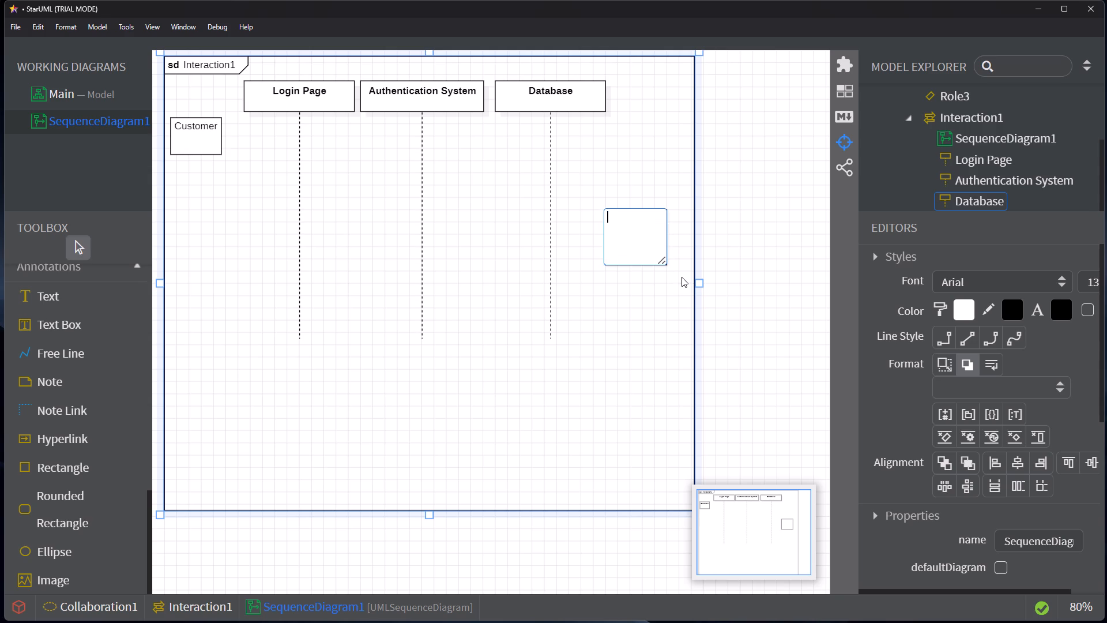
pyautogui.write('Sysy')
pyautogui.press('BackSpace')
pyautogui.write('tem')
pyautogui.press('Return')
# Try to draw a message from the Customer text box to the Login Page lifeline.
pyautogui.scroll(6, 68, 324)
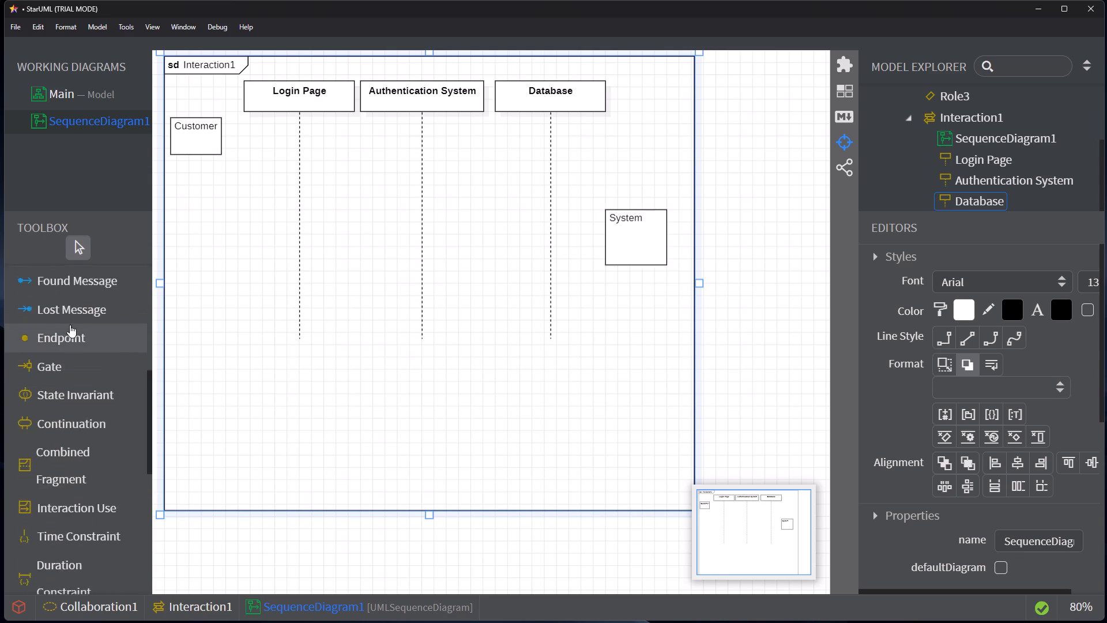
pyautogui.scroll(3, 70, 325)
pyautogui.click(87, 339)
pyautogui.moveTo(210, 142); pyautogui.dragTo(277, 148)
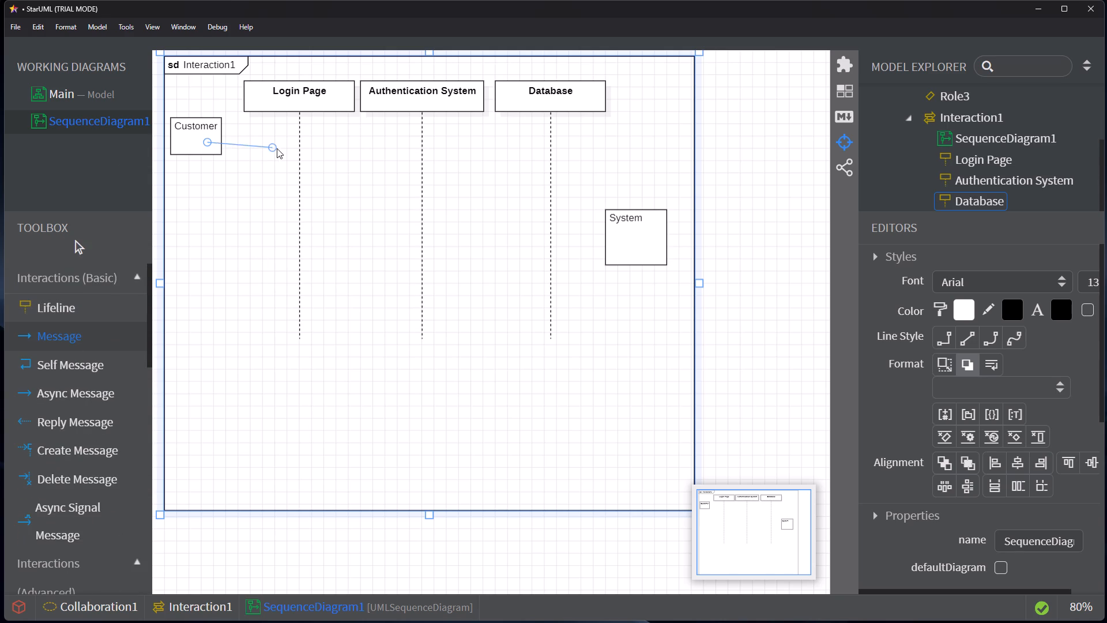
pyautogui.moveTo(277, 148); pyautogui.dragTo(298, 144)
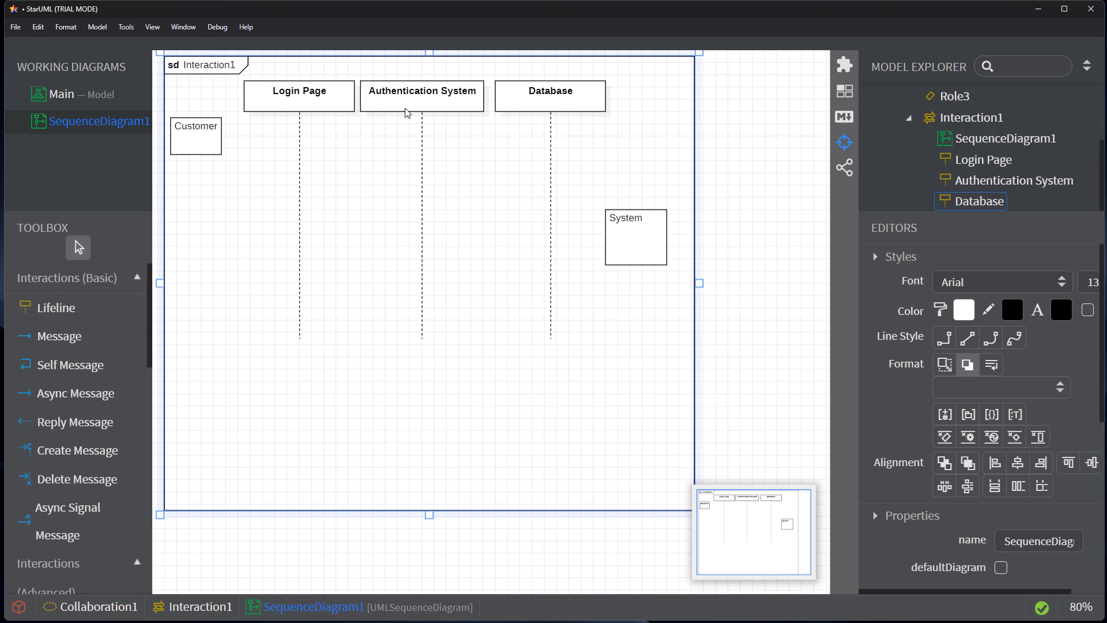
# Draw a message from the Login Page lifeline to the Authentication System lifeline near the top, keeping its default name.
pyautogui.click(122, 332)
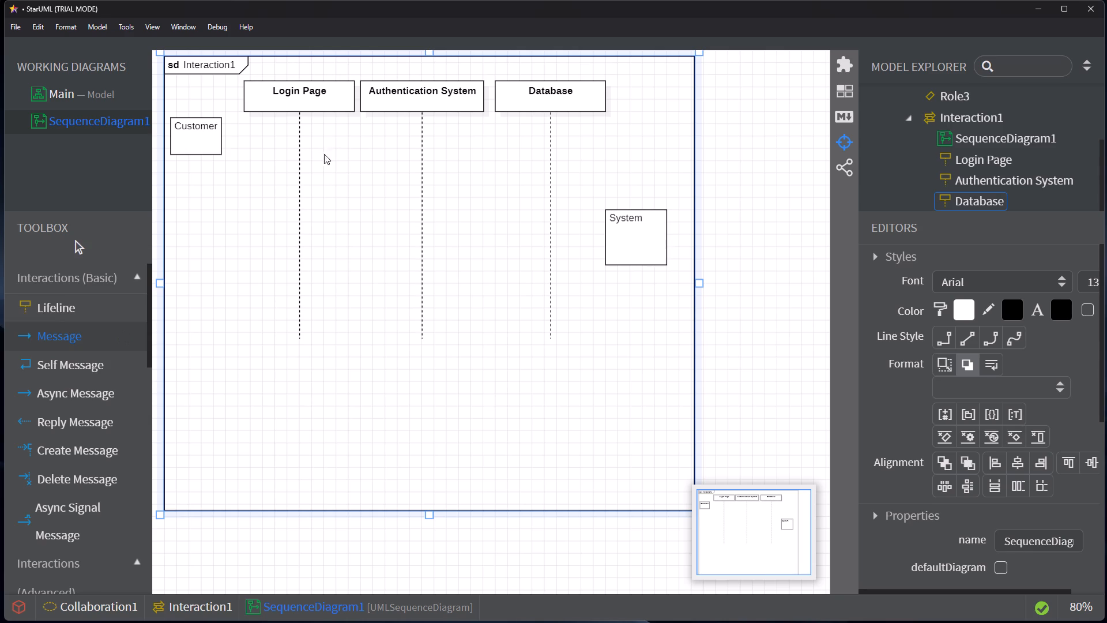
pyautogui.moveTo(300, 156); pyautogui.dragTo(427, 156)
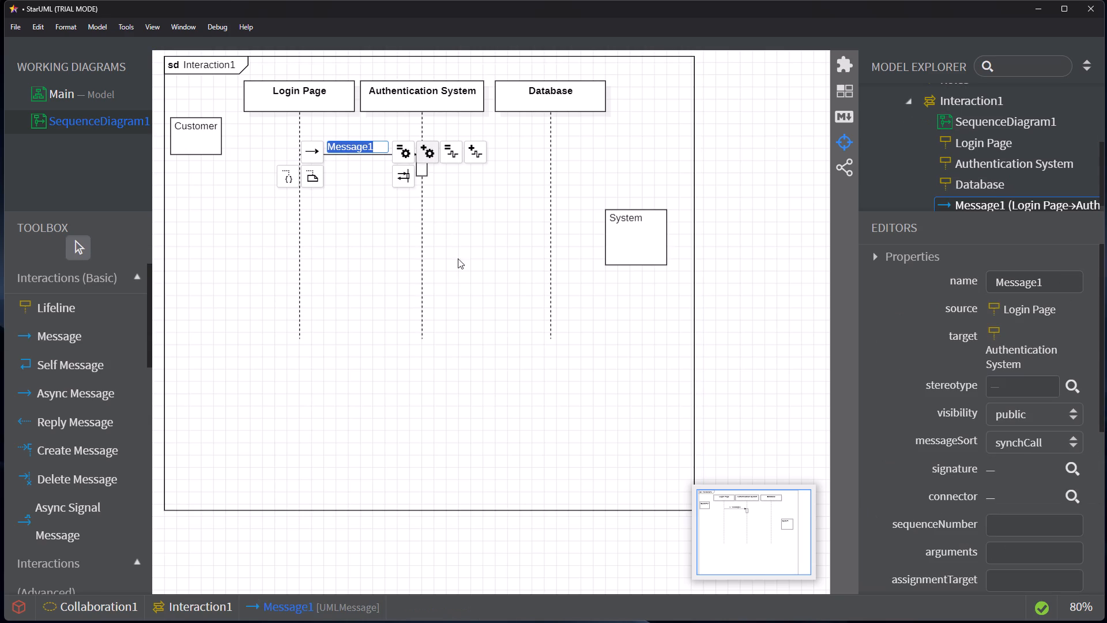
pyautogui.click(449, 272)
pyautogui.click(317, 453)
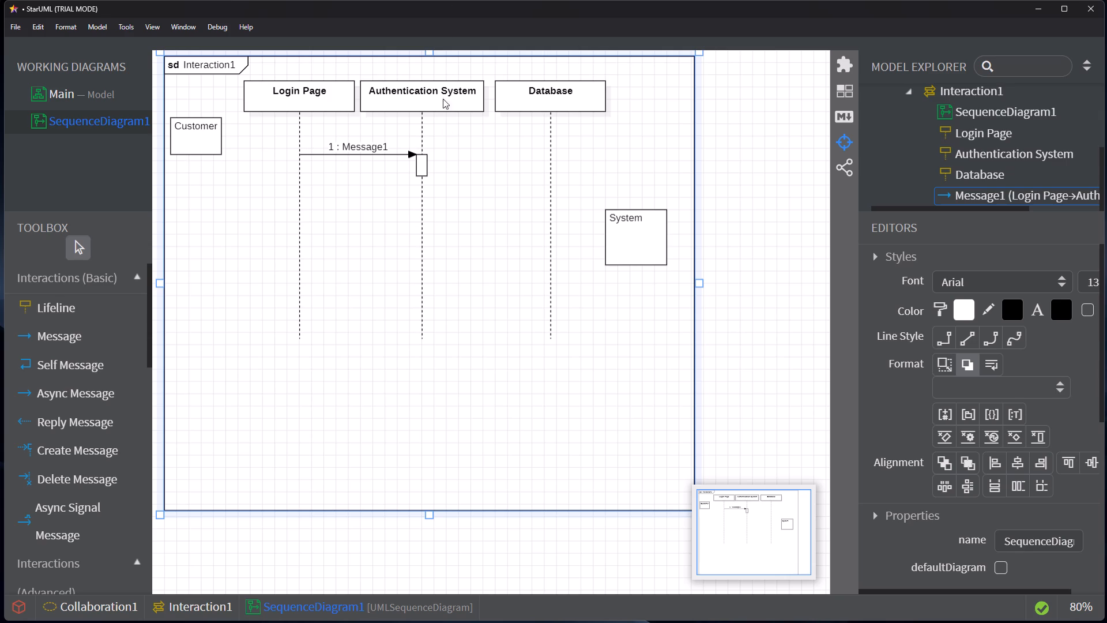
# Draw a message from the Authentication System lifeline to the Database lifeline, just below the first message, keeping its default name.
pyautogui.click(85, 344)
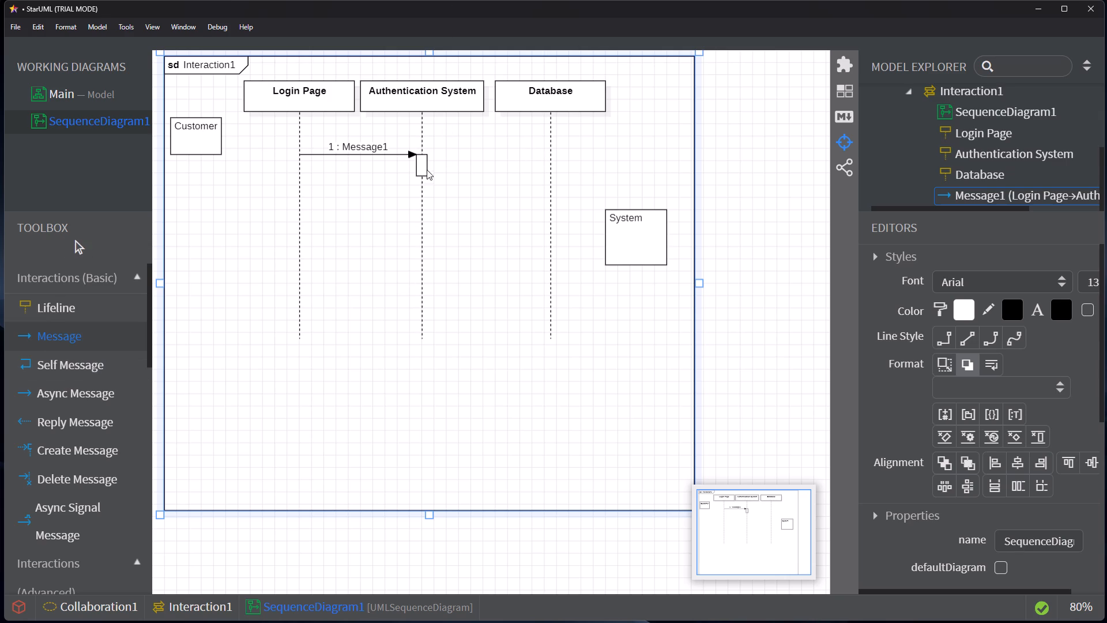
pyautogui.moveTo(425, 154); pyautogui.dragTo(552, 159)
pyautogui.moveTo(552, 159); pyautogui.dragTo(552, 167)
pyautogui.click(539, 260)
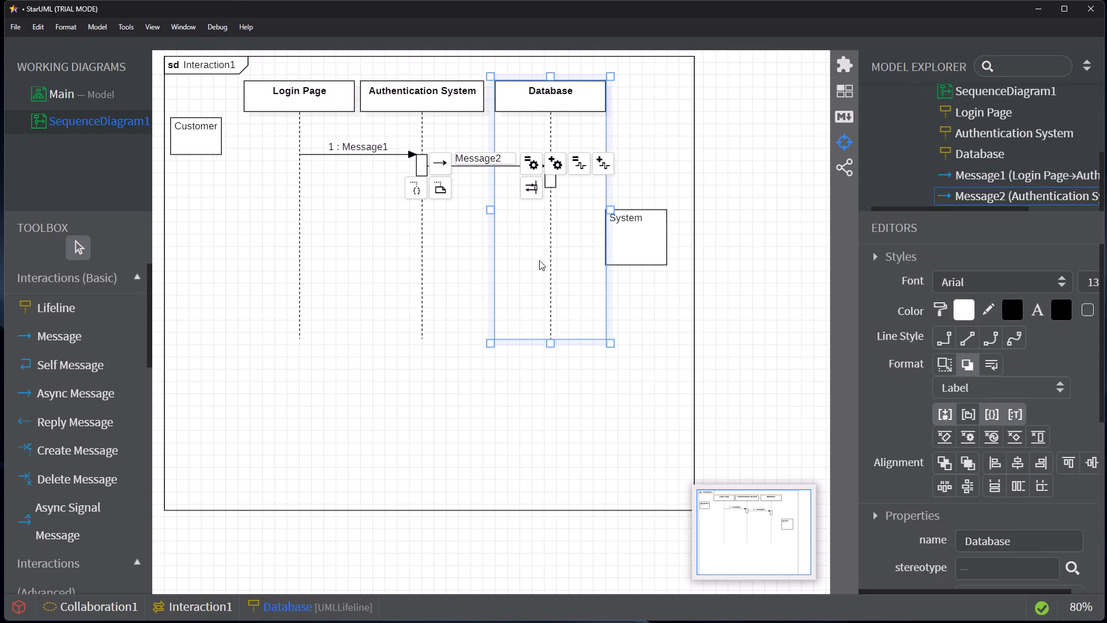
pyautogui.click(642, 140)
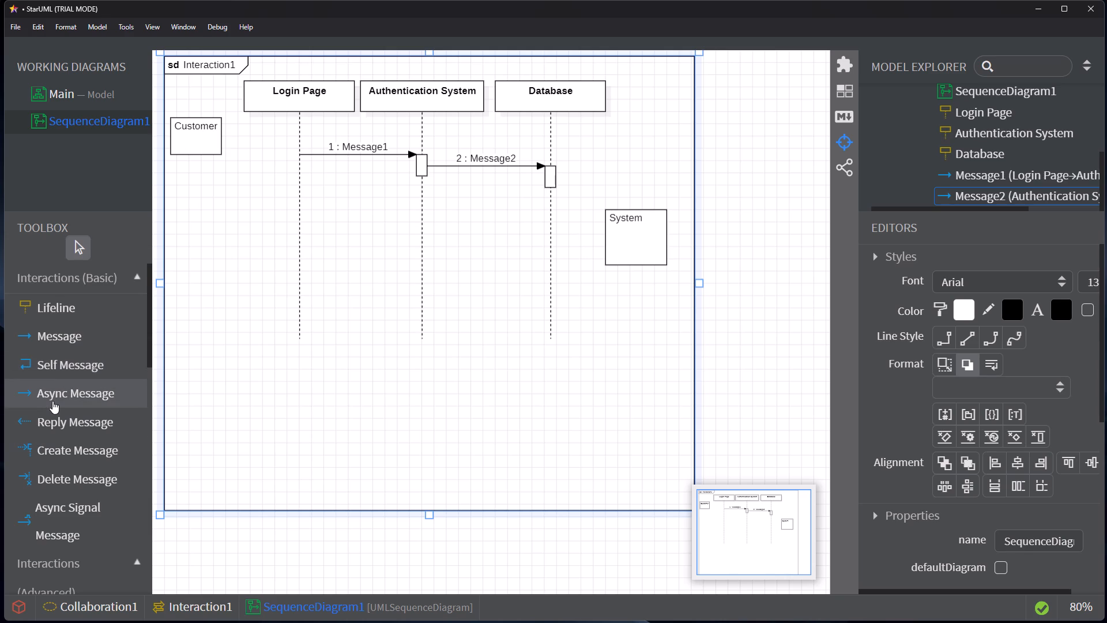
# Draw an unnamed reply message from the Database lifeline back to the Authentication System lifeline, below the second message.
pyautogui.click(53, 428)
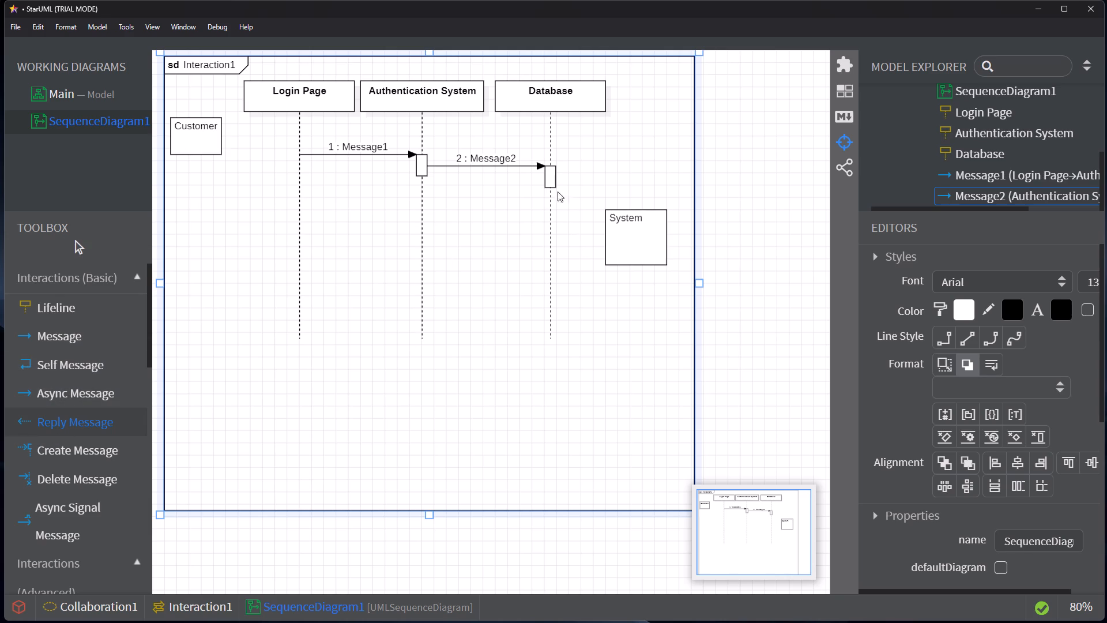
pyautogui.moveTo(548, 181); pyautogui.dragTo(426, 198)
pyautogui.moveTo(426, 198); pyautogui.dragTo(421, 196)
pyautogui.click(470, 330)
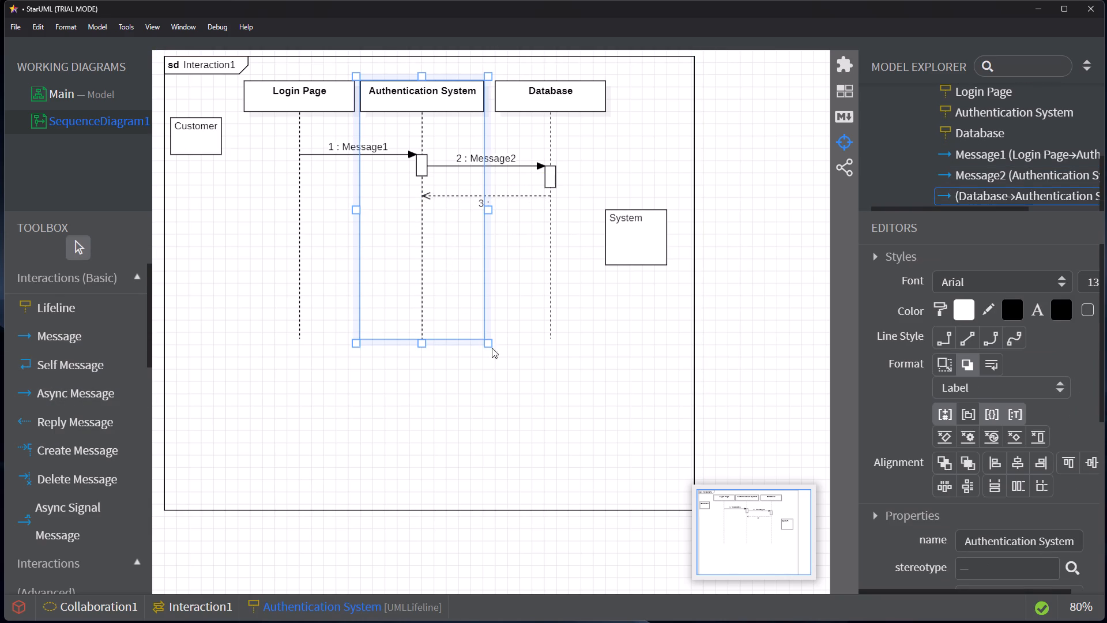
pyautogui.click(577, 396)
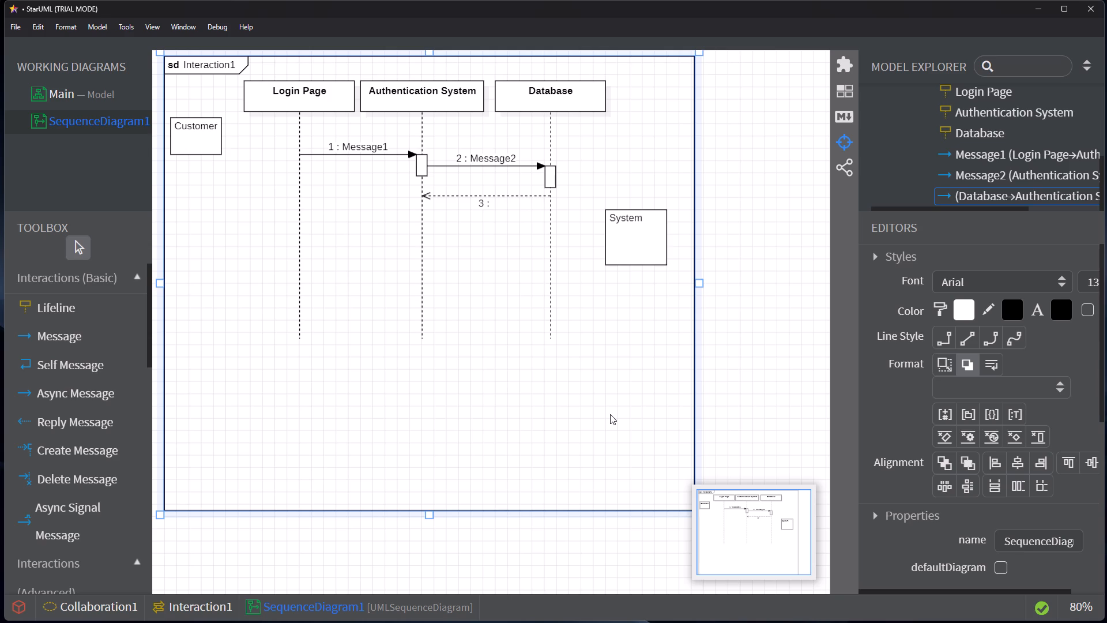
# Rename the message from Login Page to Authentication System as Validate LOgin.
pyautogui.doubleClick(382, 146)
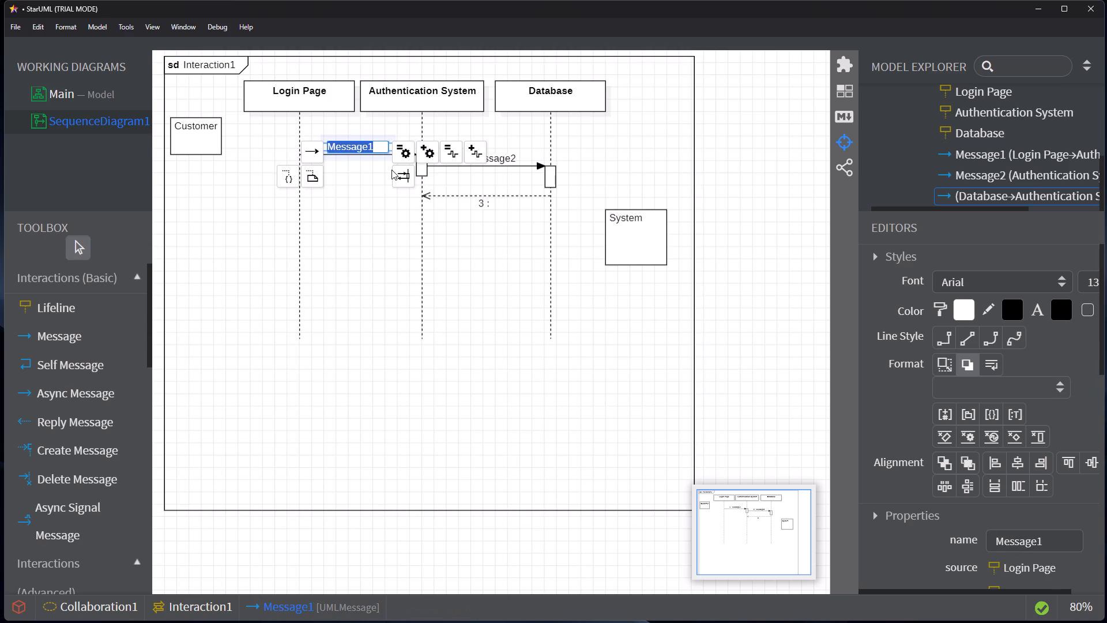
pyautogui.write('VA')
pyautogui.press('BackSpace')
pyautogui.press('a')
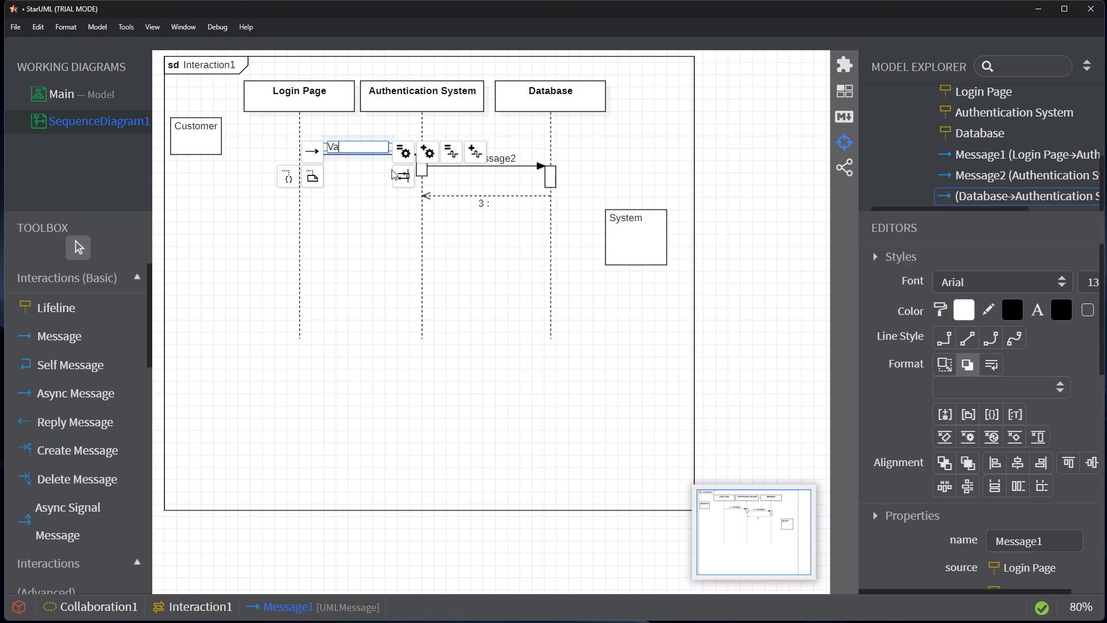
pyautogui.write('lidate')
pyautogui.press('space')
pyautogui.write('LOgin')
pyautogui.press('Return')
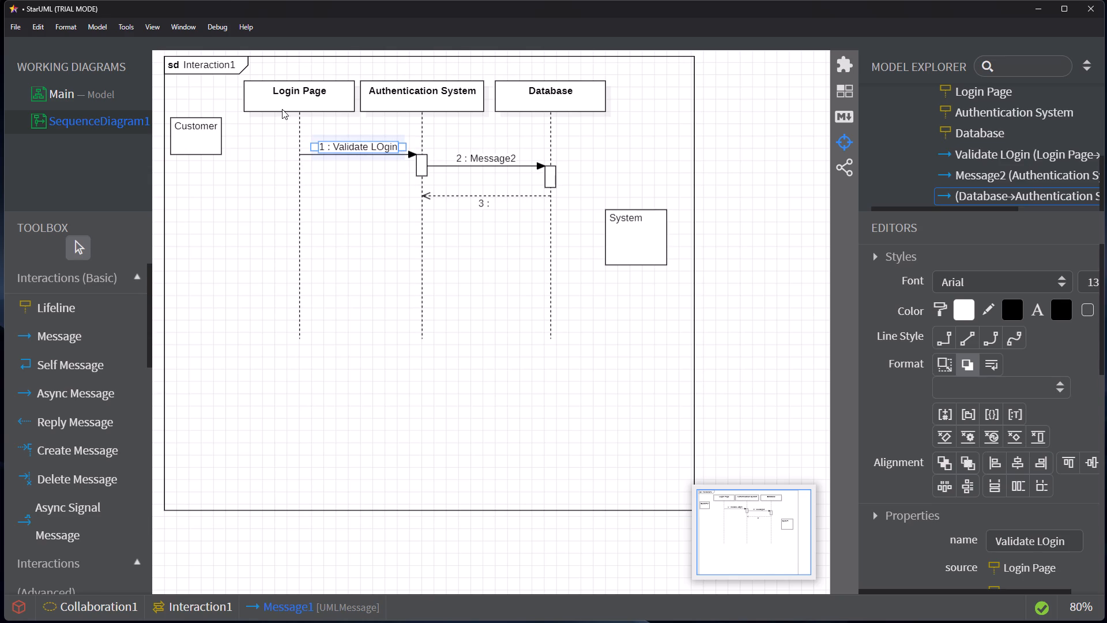
pyautogui.click(331, 456)
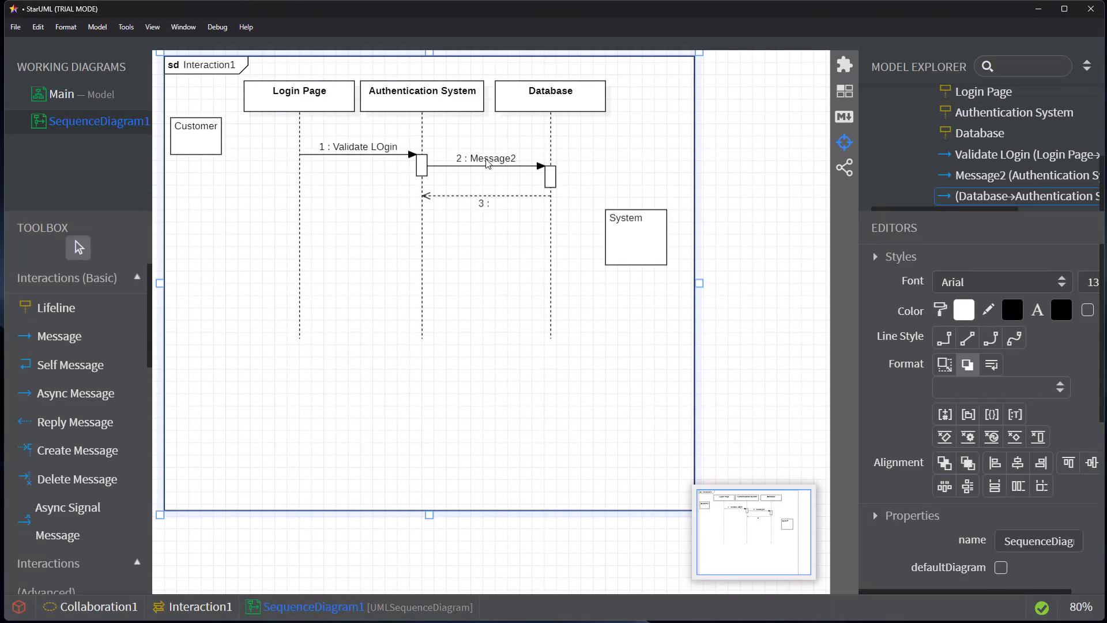
# Rename the message from Authentication System to Database as Check User Details.
pyautogui.doubleClick(485, 159)
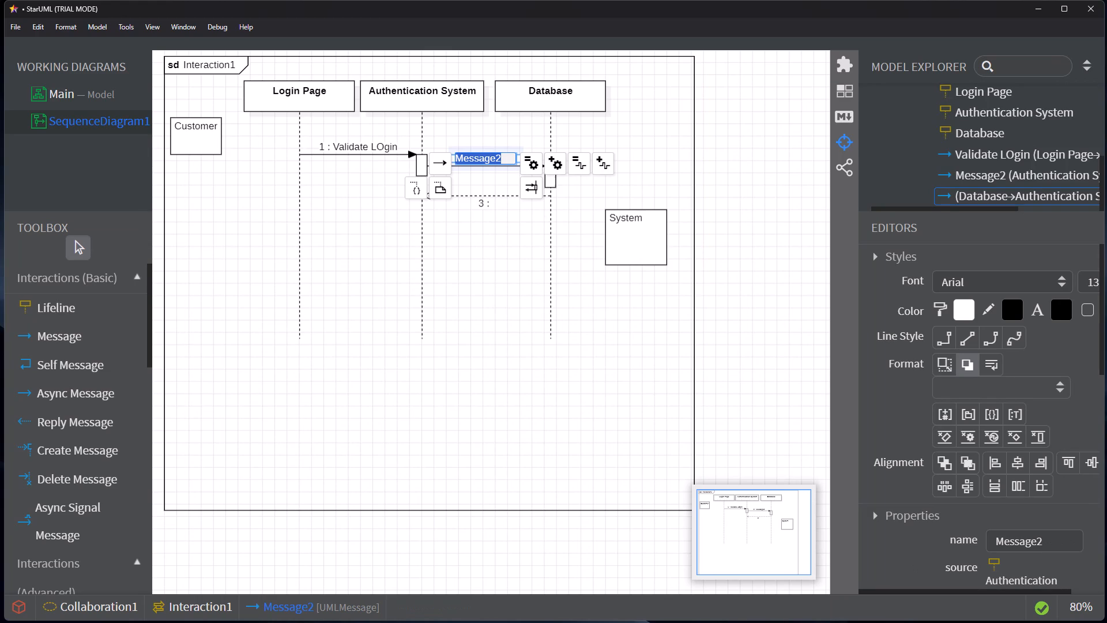
pyautogui.write('Check User')
pyautogui.press('space')
pyautogui.write('Details')
pyautogui.press('Return')
pyautogui.click(505, 301)
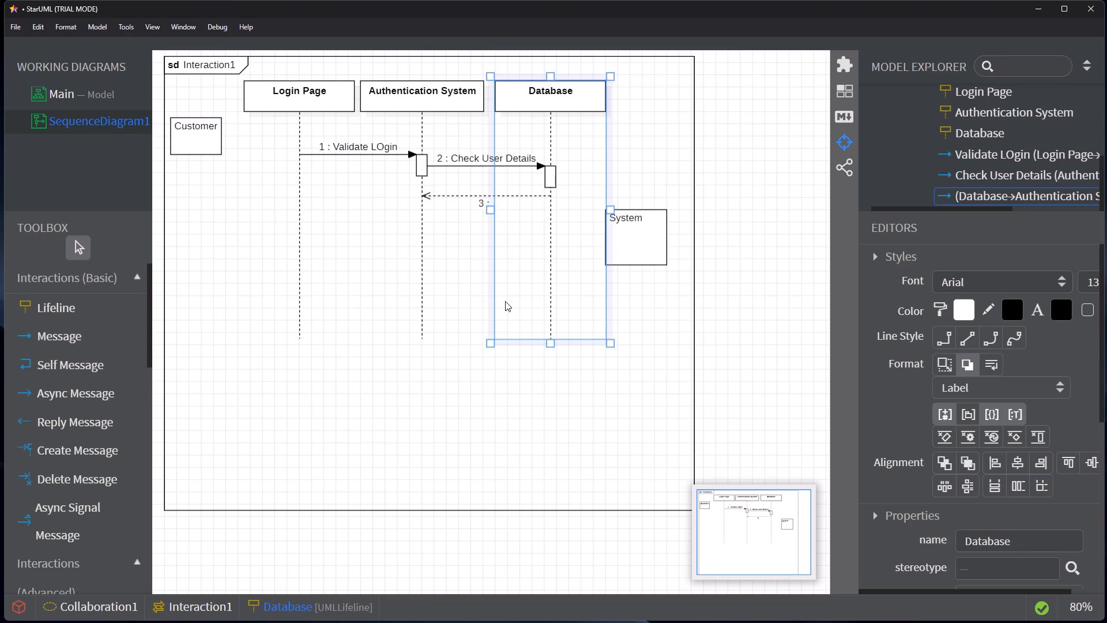
pyautogui.click(533, 433)
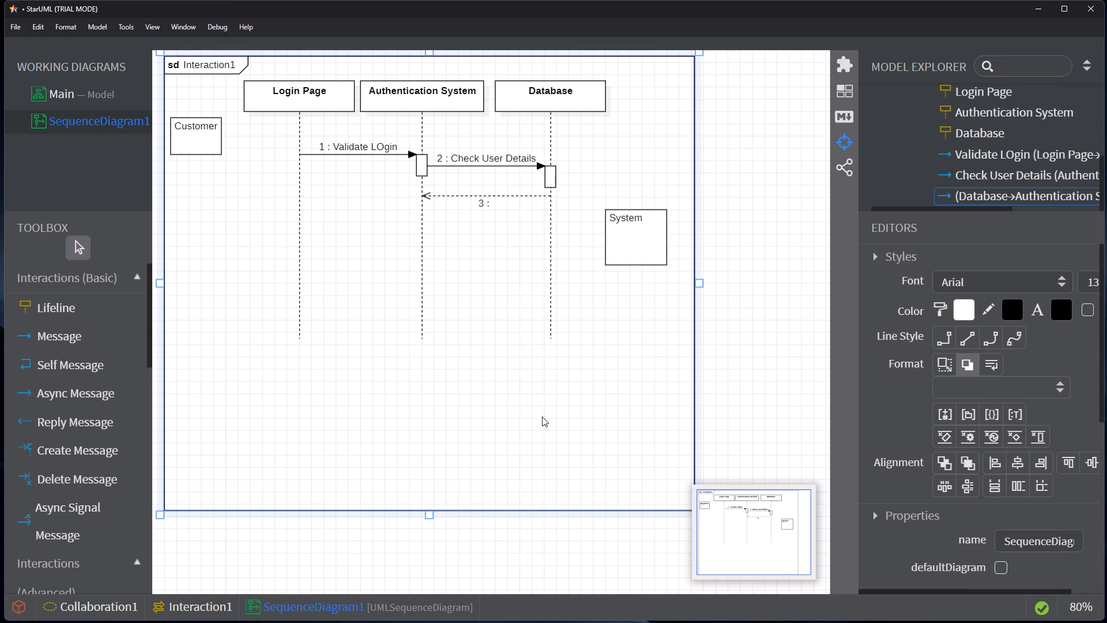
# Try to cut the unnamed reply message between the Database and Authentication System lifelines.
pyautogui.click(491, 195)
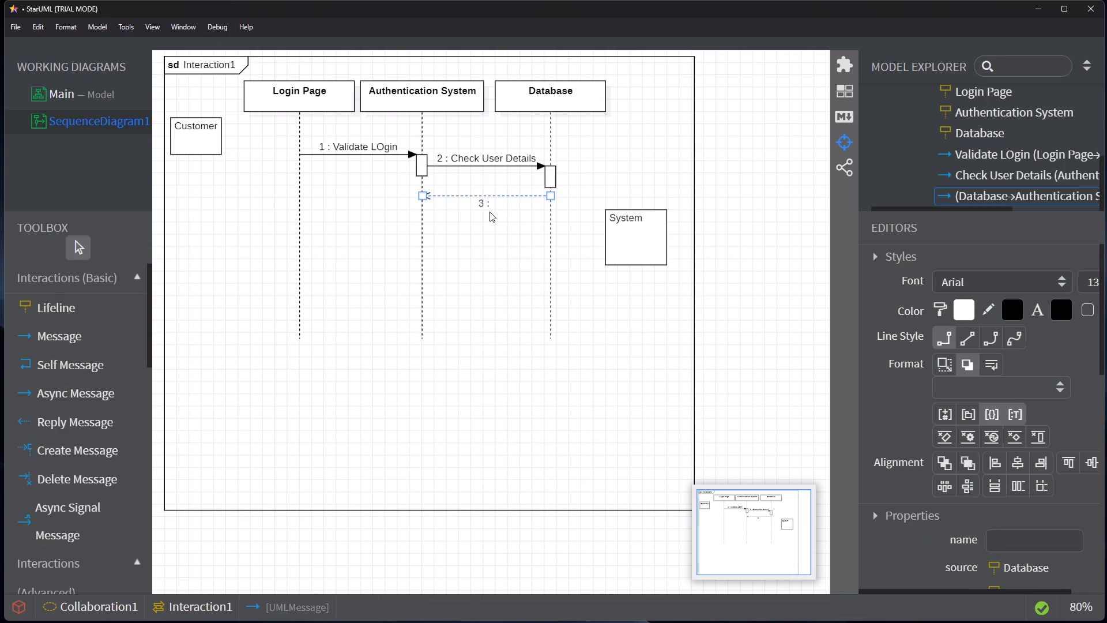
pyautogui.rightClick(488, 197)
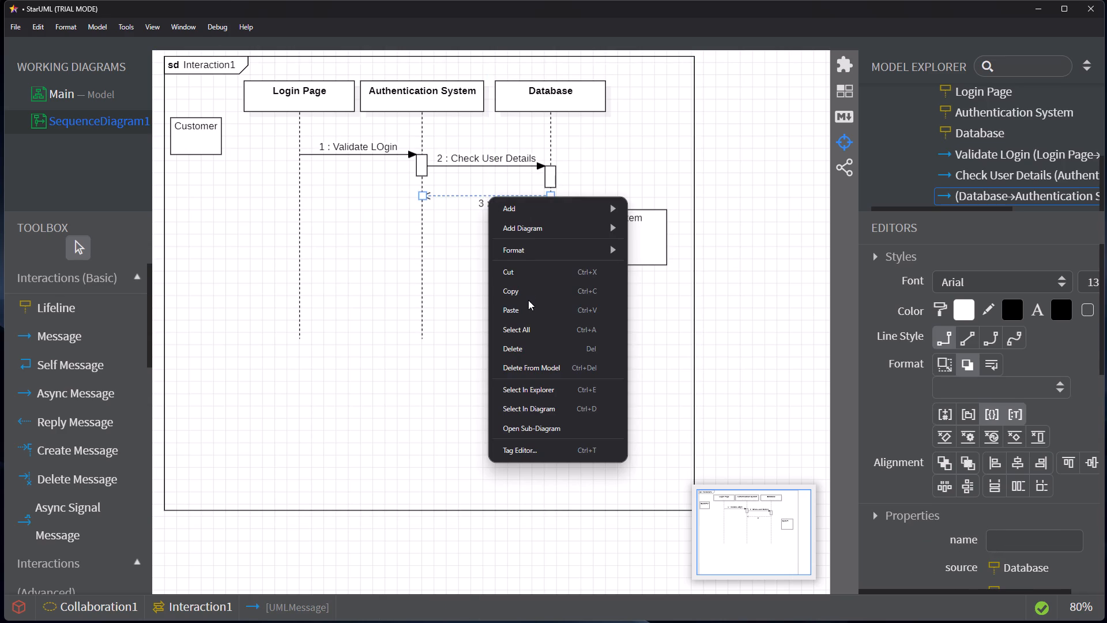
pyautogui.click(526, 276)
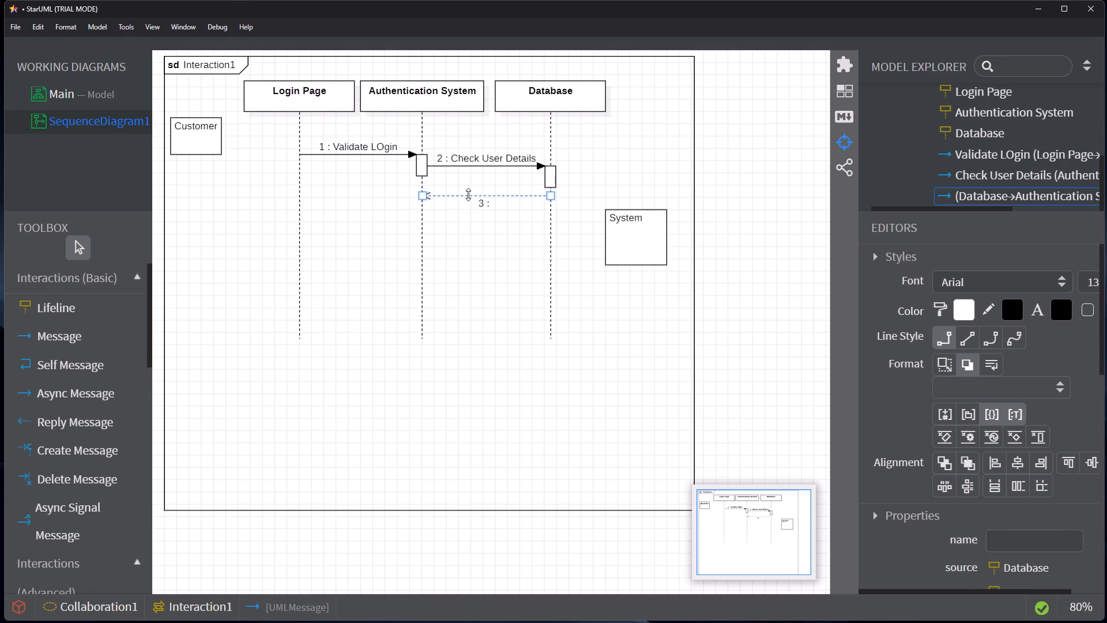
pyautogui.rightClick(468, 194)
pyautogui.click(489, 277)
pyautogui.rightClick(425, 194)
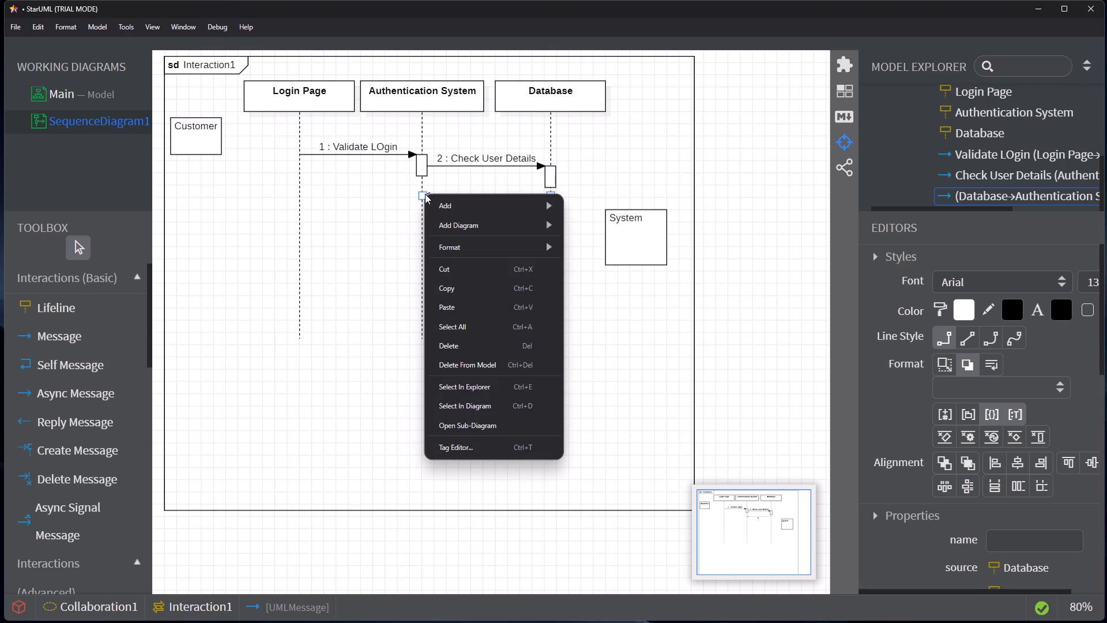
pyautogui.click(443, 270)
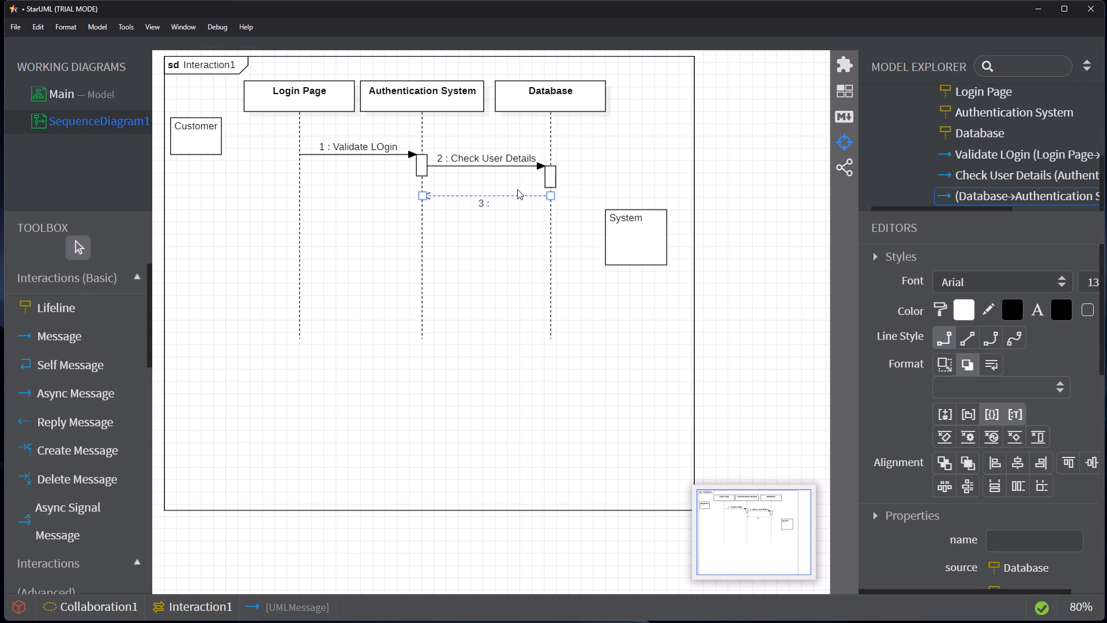
# Name the reply message from Database to Authentication System Return User Details.
pyautogui.tripleClick(515, 193)
pyautogui.click(515, 193)
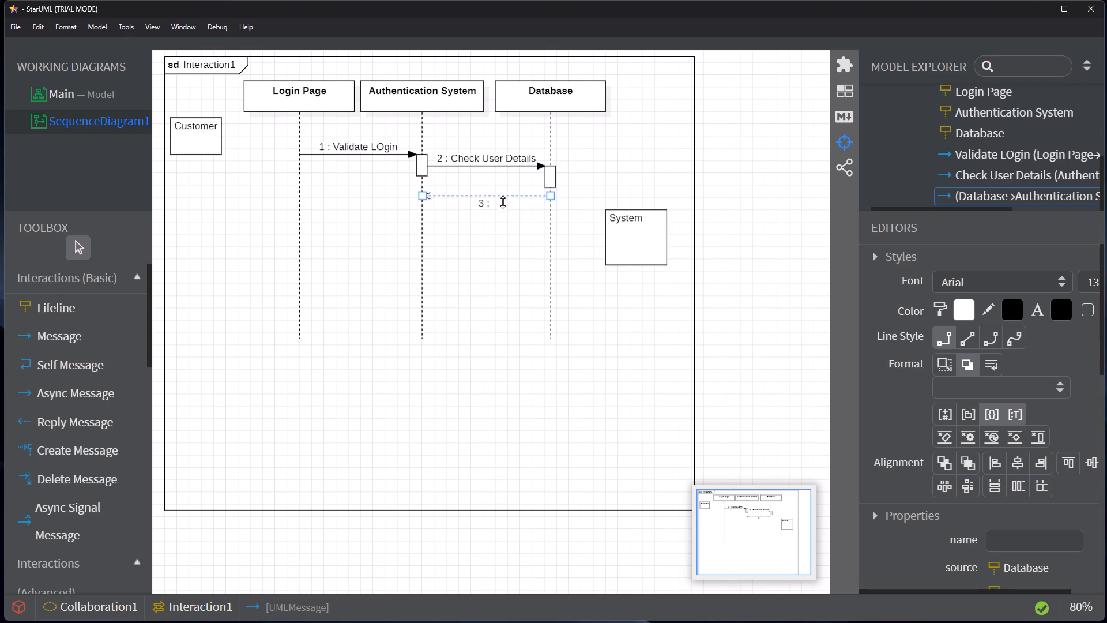
pyautogui.doubleClick(495, 202)
pyautogui.doubleClick(481, 202)
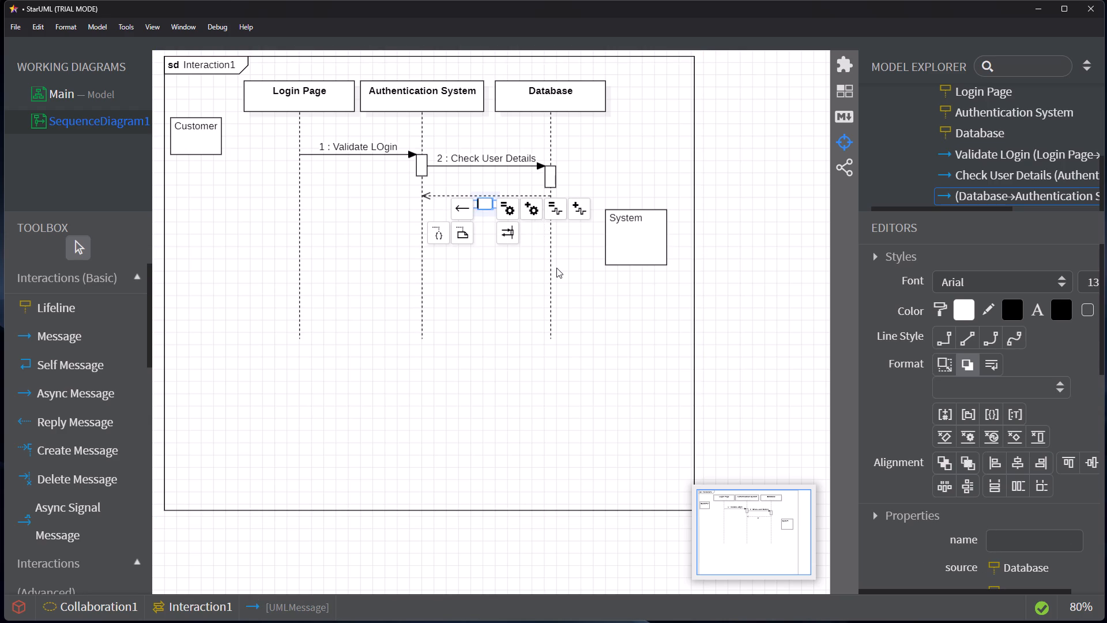
pyautogui.write('ZRe')
pyautogui.press('BackSpace')
pyautogui.press('BackSpace')
pyautogui.press('BackSpace')
pyautogui.write('Re')
pyautogui.write('turn Usrer')
pyautogui.press('BackSpace')
pyautogui.press('BackSpace')
pyautogui.press('BackSpace')
pyautogui.write('er')
pyautogui.press('space')
pyautogui.write('De')
pyautogui.write('tails')
pyautogui.press('Return')
pyautogui.click(514, 409)
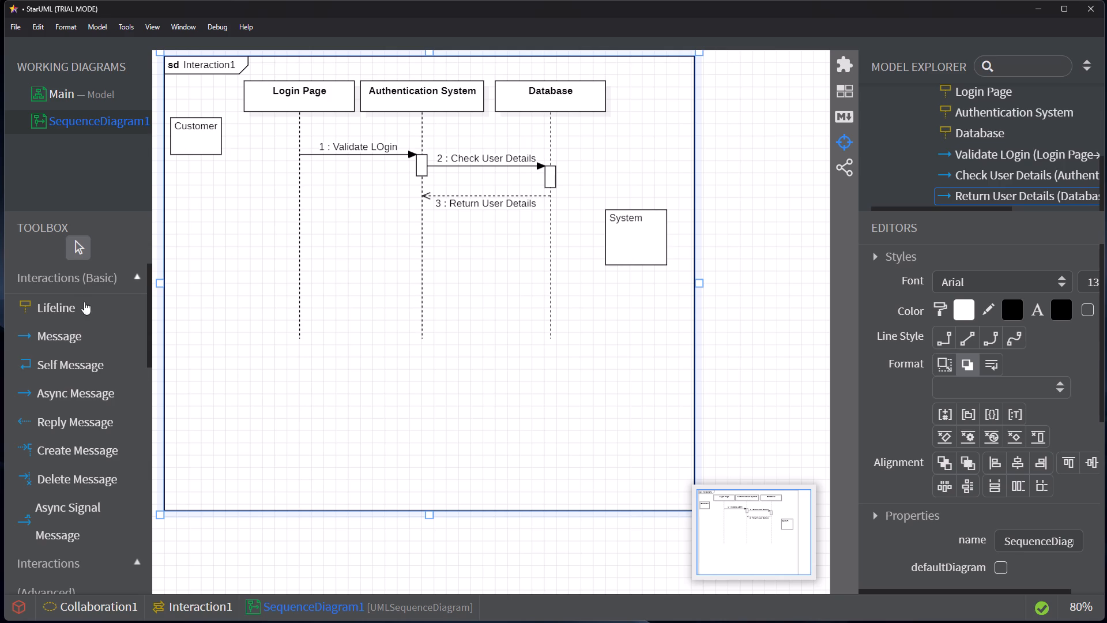
# Draw a reply message from the Authentication System lifeline to the Login Page lifeline and name it Login Result.
pyautogui.click(76, 416)
pyautogui.moveTo(422, 211); pyautogui.dragTo(384, 220)
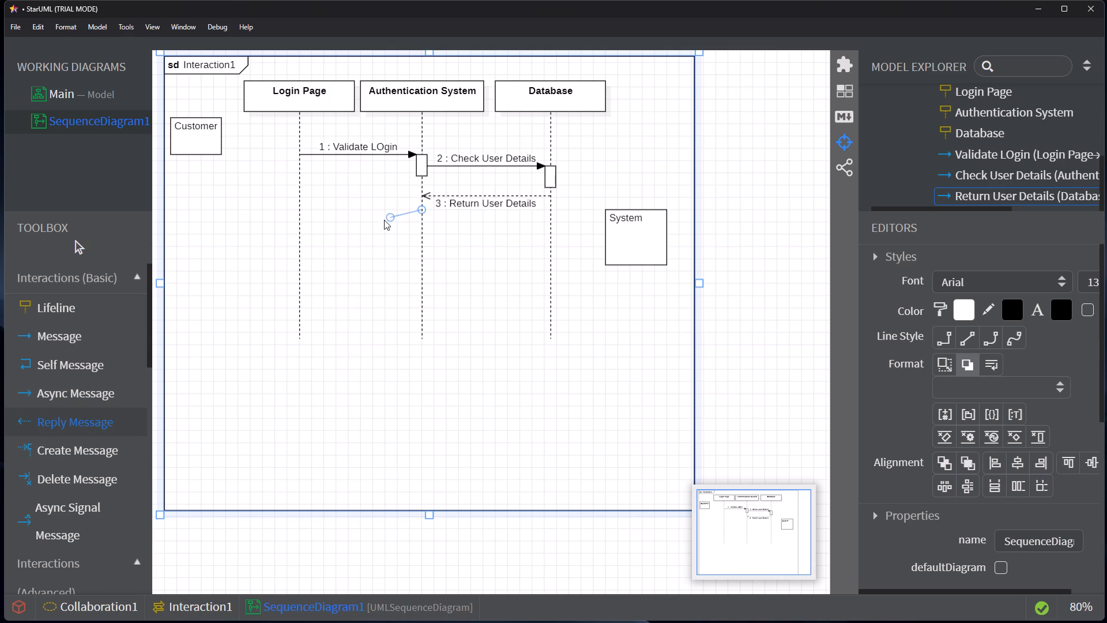
pyautogui.moveTo(384, 220); pyautogui.dragTo(298, 210)
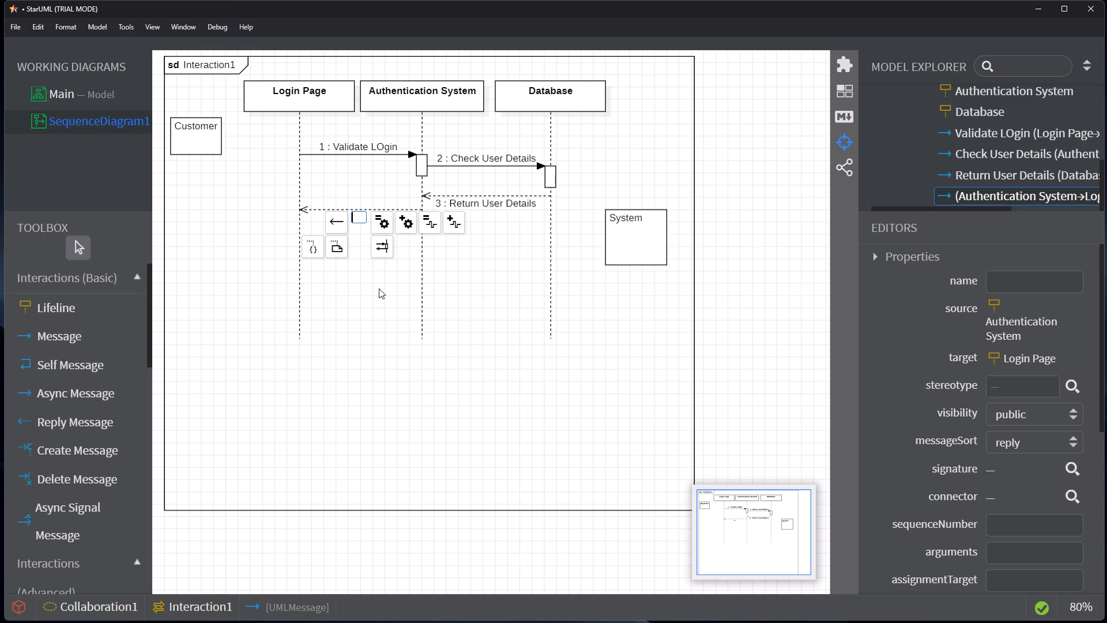
pyautogui.write('Login Result')
pyautogui.press('Return')
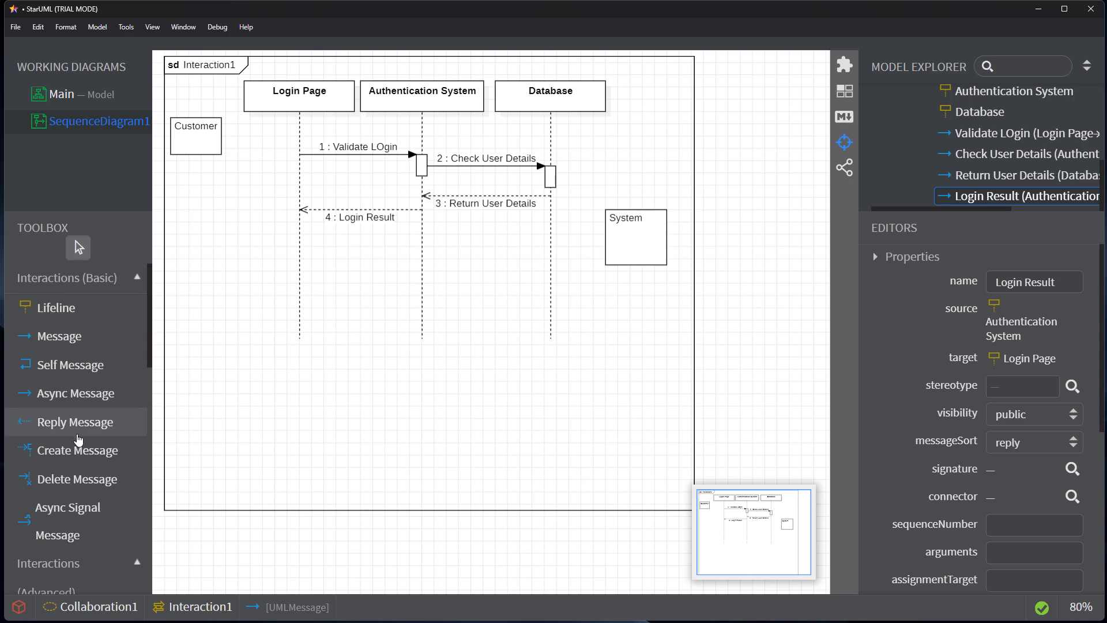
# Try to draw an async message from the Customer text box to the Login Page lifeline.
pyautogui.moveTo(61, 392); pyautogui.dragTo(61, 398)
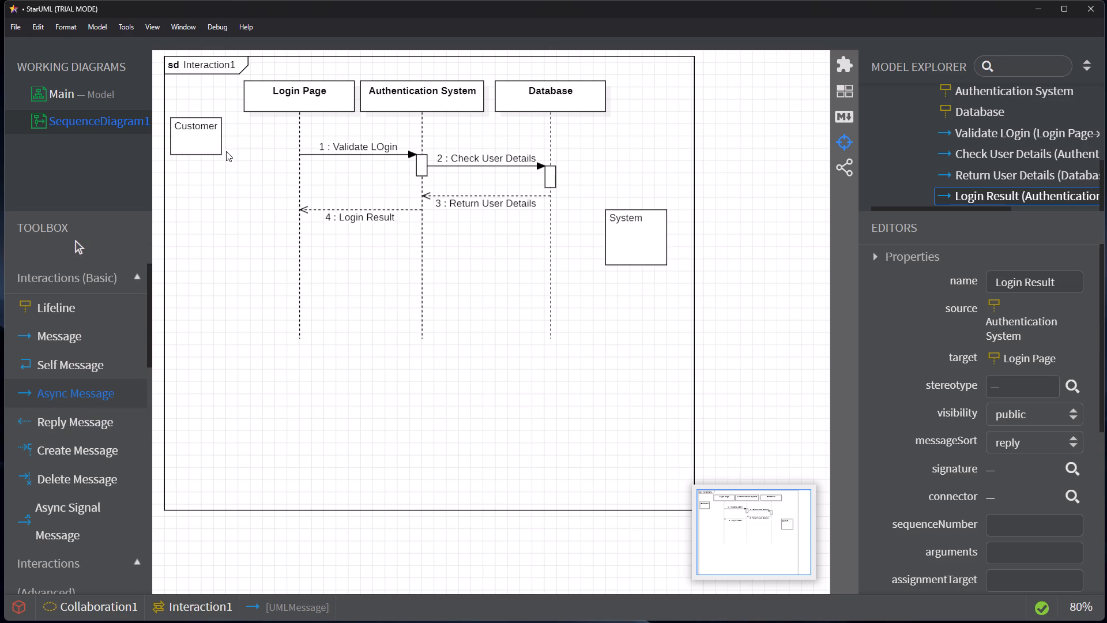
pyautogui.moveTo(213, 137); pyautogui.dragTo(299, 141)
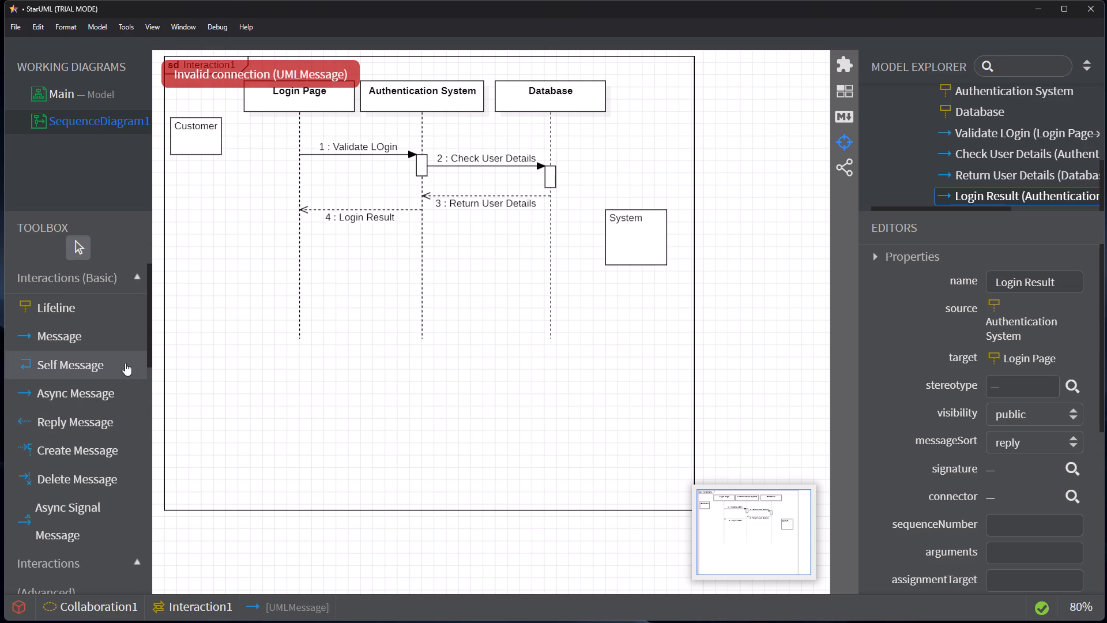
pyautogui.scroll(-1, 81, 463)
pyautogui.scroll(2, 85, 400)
# Cut the Customer and System text boxes from the sequence diagram.
pyautogui.click(205, 129)
pyautogui.rightClick(205, 128)
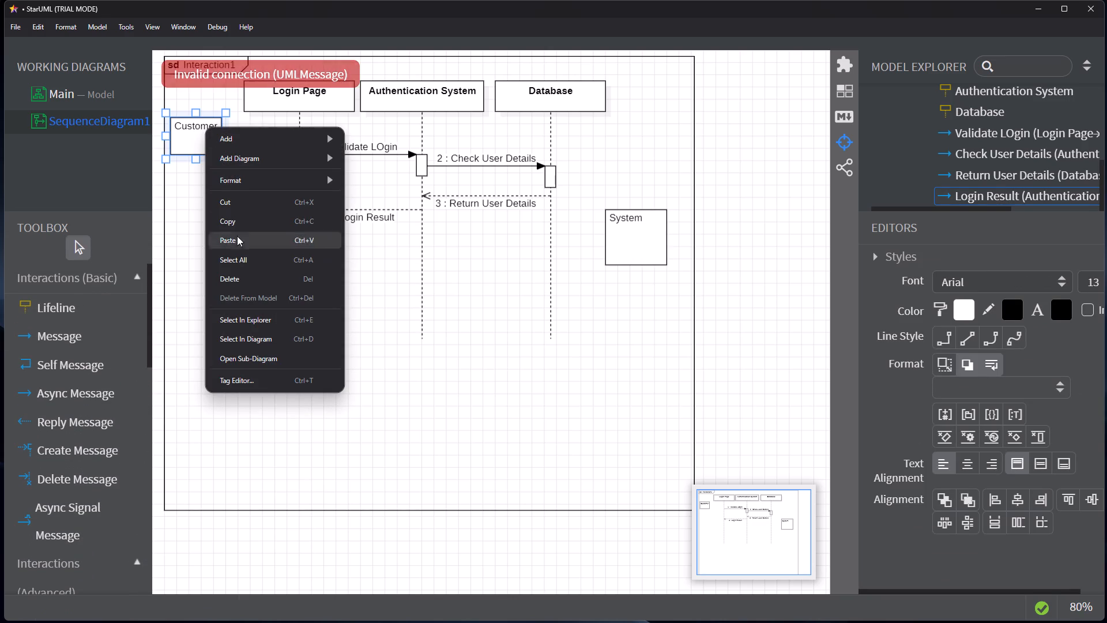
pyautogui.click(235, 206)
pyautogui.click(646, 246)
pyautogui.rightClick(646, 246)
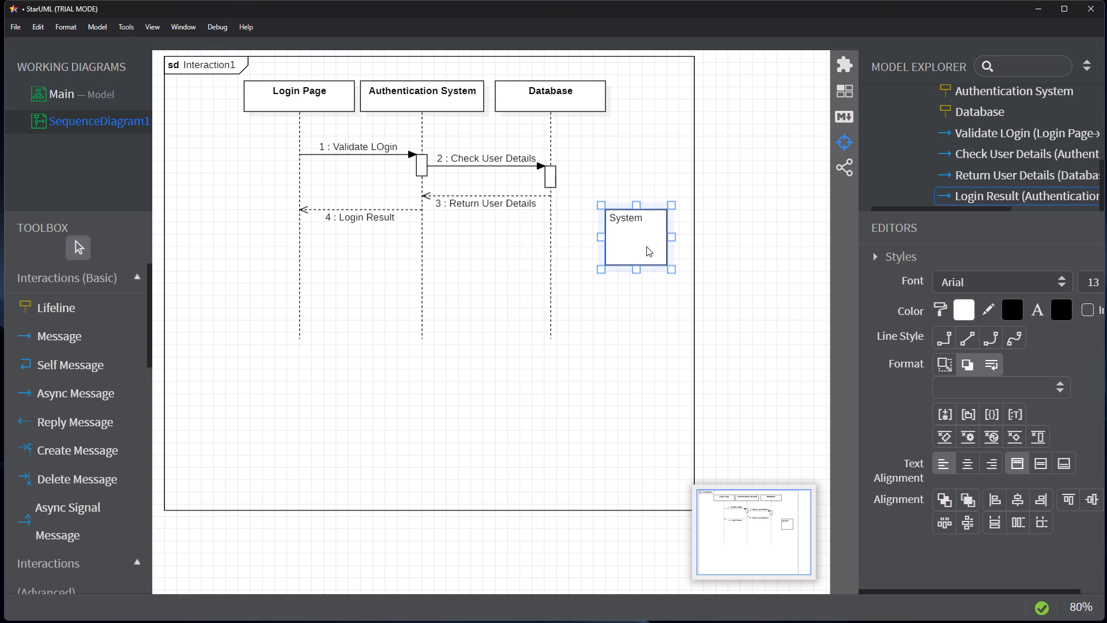
pyautogui.click(669, 319)
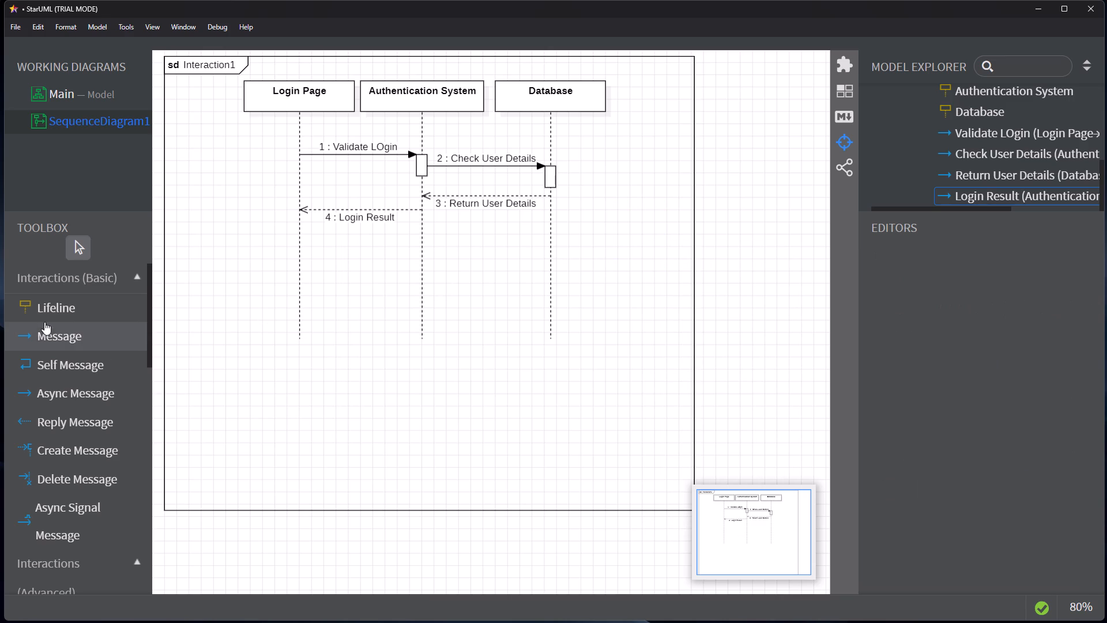
# Add a lifeline before Login Page and name it Customer.
pyautogui.click(48, 316)
pyautogui.moveTo(172, 149); pyautogui.dragTo(214, 211)
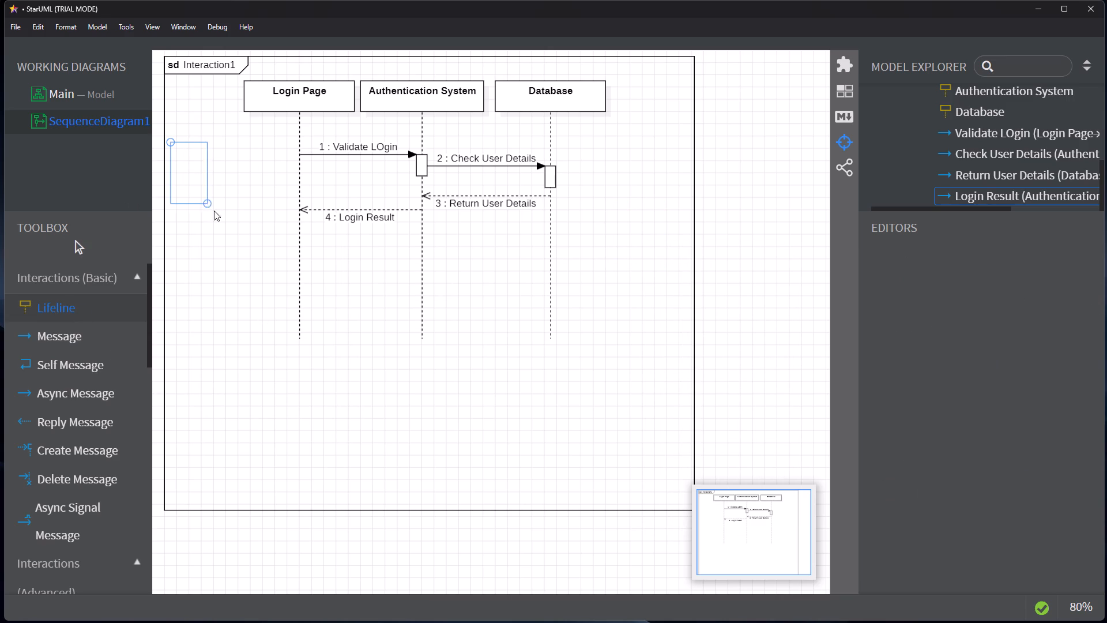
pyautogui.moveTo(214, 211); pyautogui.dragTo(246, 338)
pyautogui.write('Cus')
pyautogui.write('tomer')
pyautogui.press('Return')
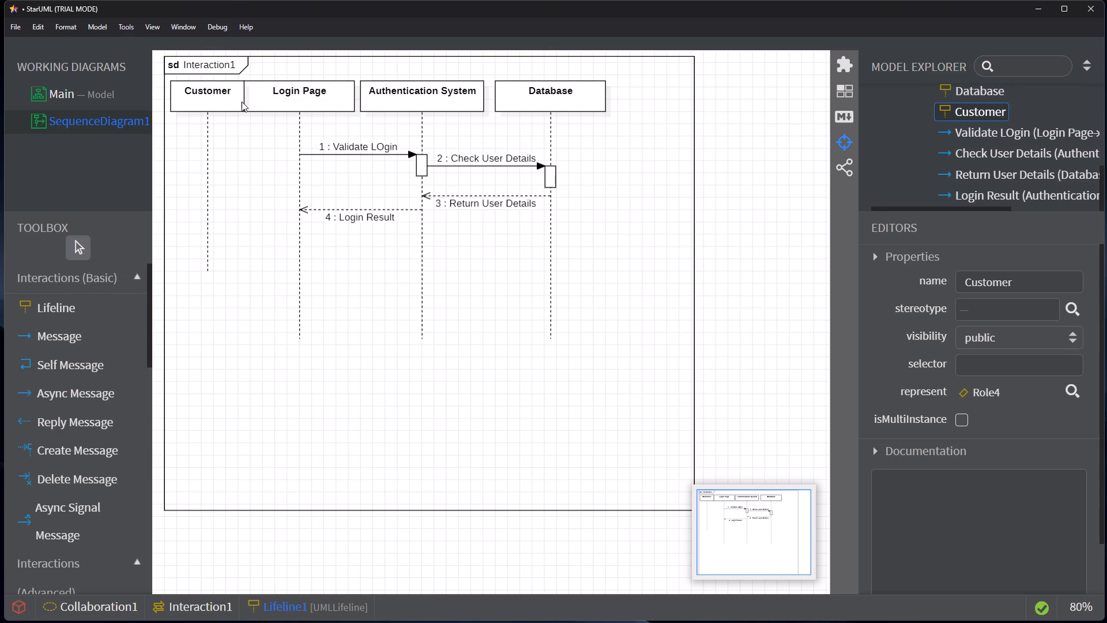
# Narrow the Login Page lifeline from its left edge to leave a gap beside the Customer lifeline.
pyautogui.click(272, 102)
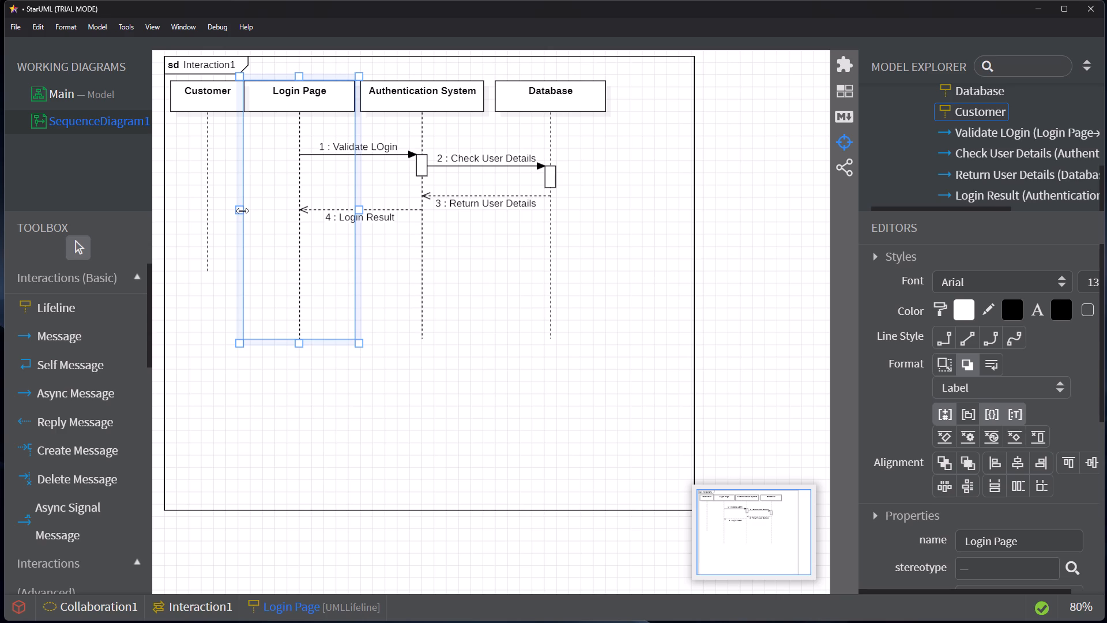
pyautogui.moveTo(242, 211); pyautogui.dragTo(255, 211)
pyautogui.click(234, 221)
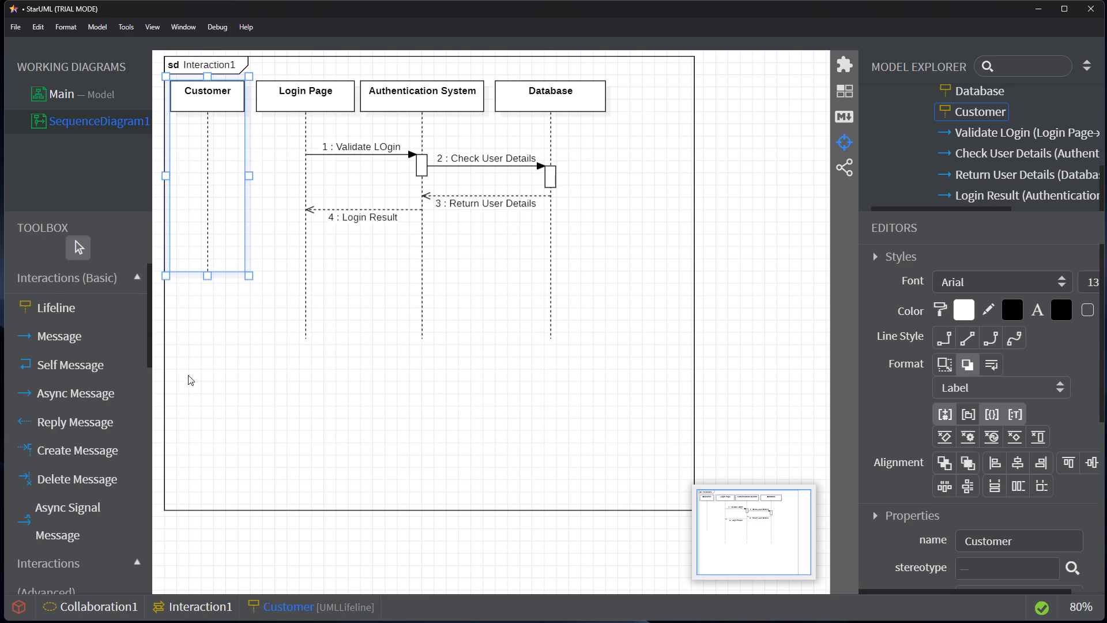
pyautogui.click(188, 375)
# Add a lifeline after Database and name it System.
pyautogui.click(108, 316)
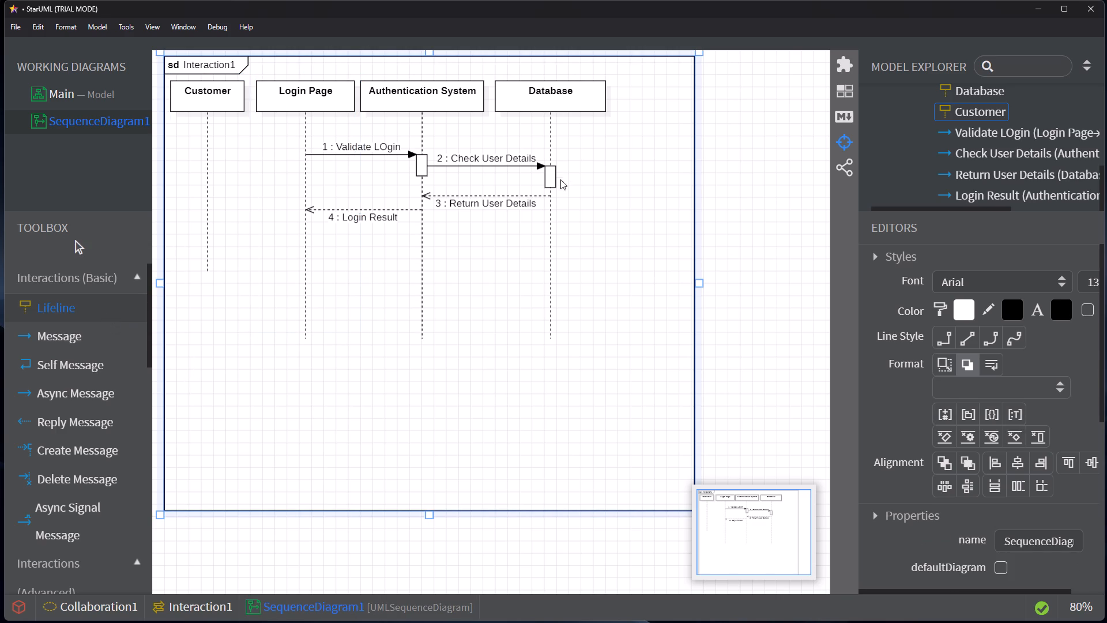
pyautogui.moveTo(615, 177); pyautogui.dragTo(666, 328)
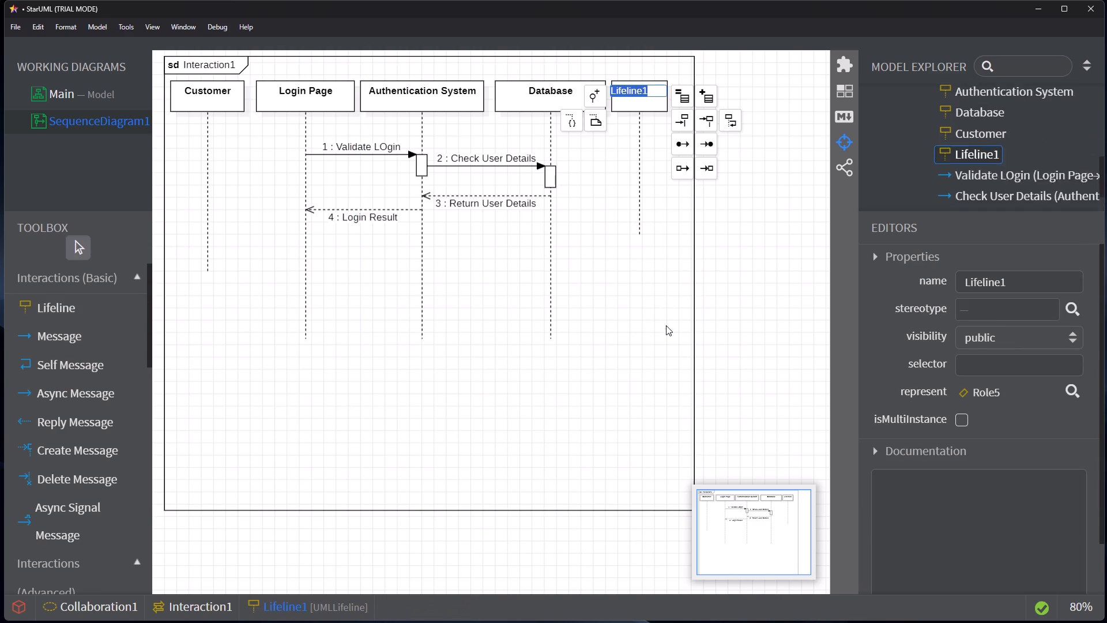
pyautogui.write('Sys')
pyautogui.write('tem')
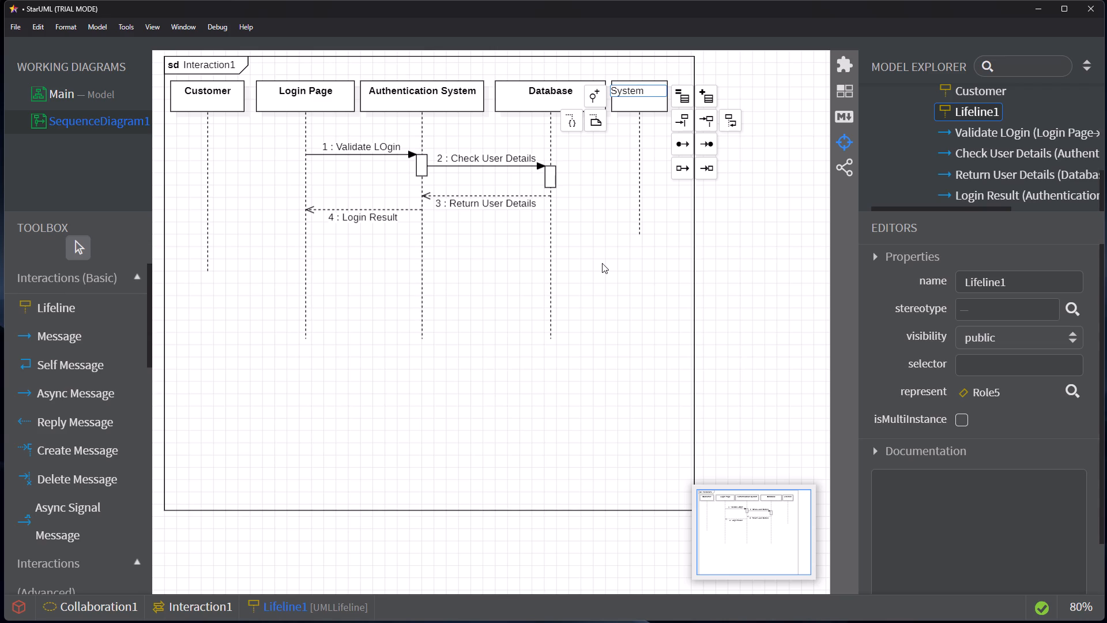
pyautogui.press('Return')
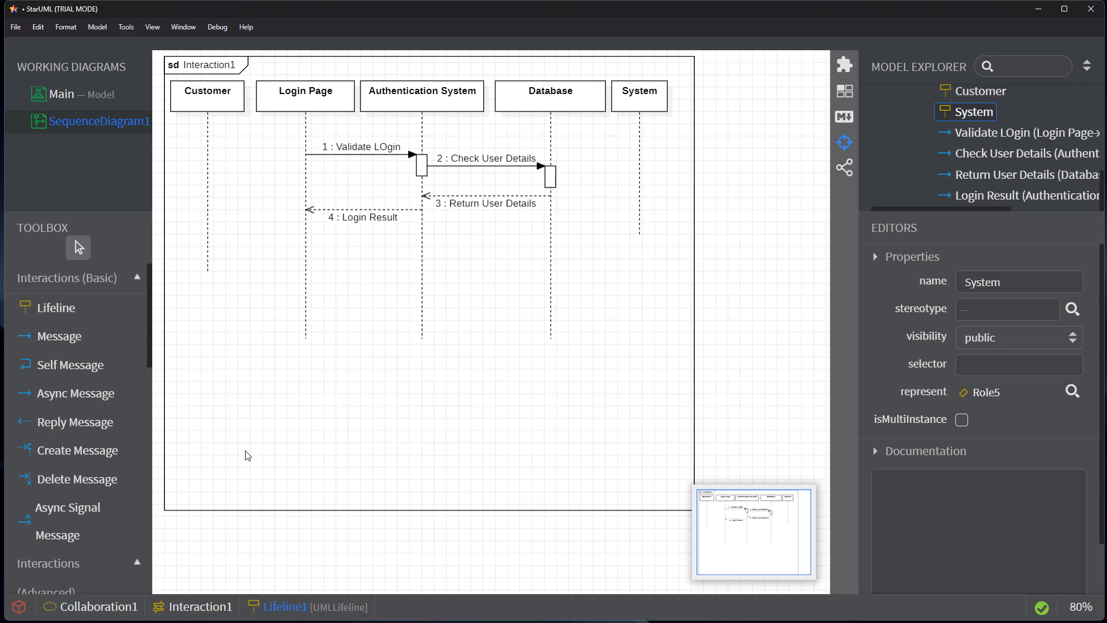
pyautogui.click(245, 451)
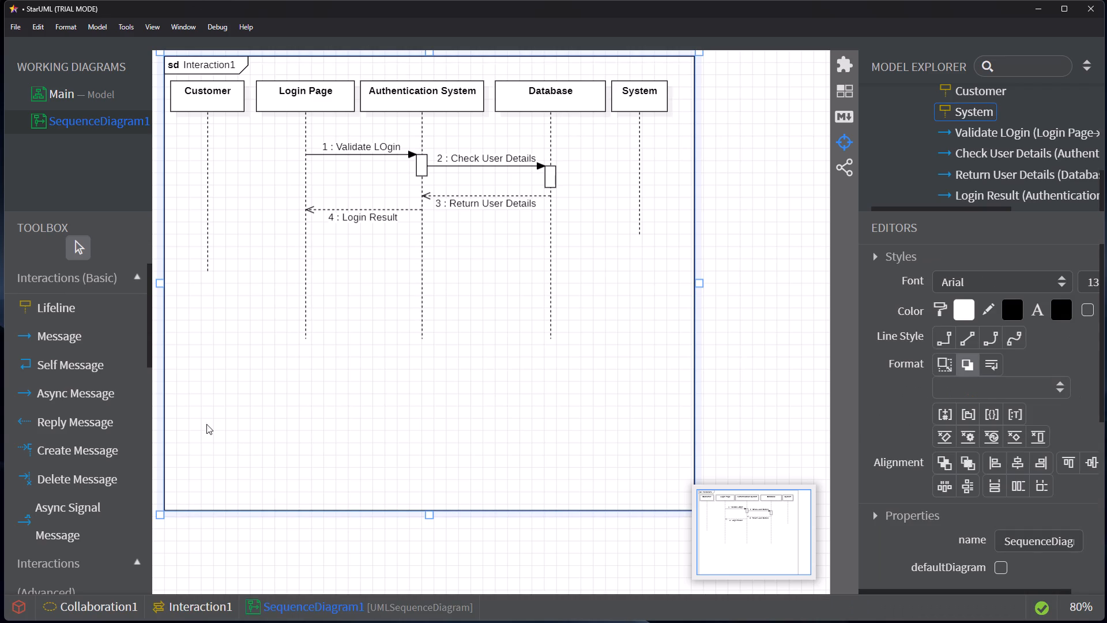
# Draw a message from the Customer lifeline to the Login Page lifeline above Validate LOgin and name it Open Login Page.
pyautogui.click(52, 343)
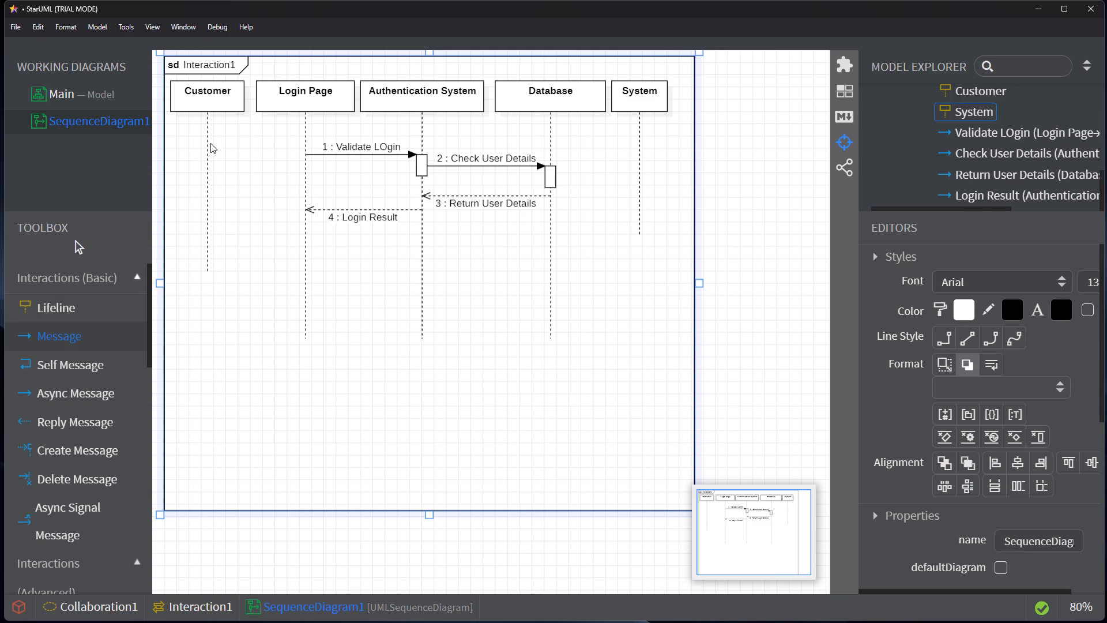
pyautogui.moveTo(206, 127); pyautogui.dragTo(305, 132)
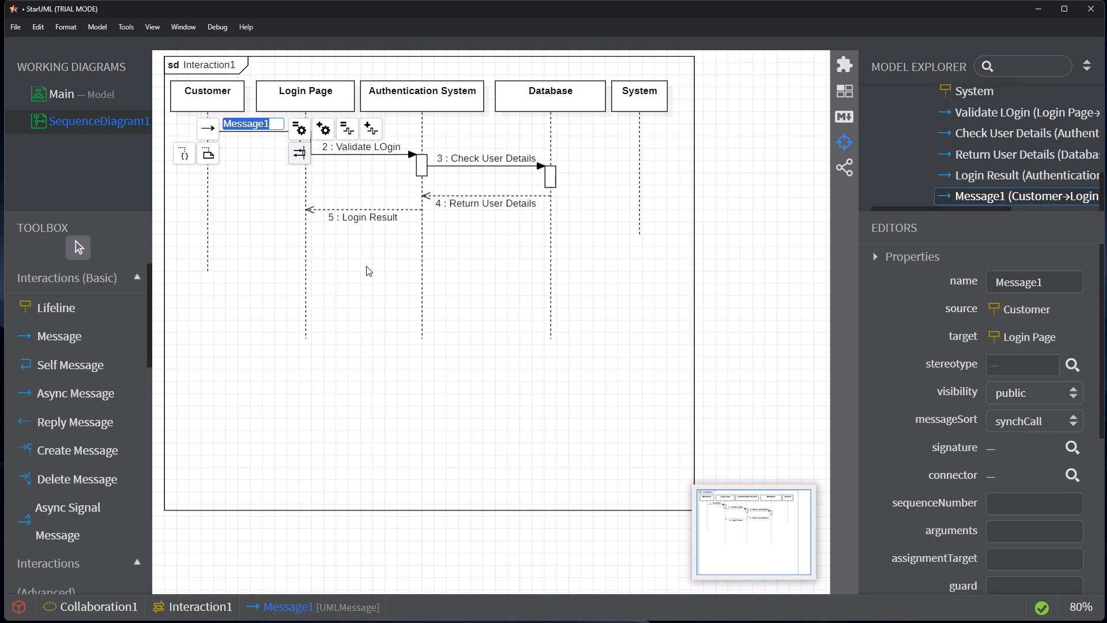
pyautogui.write('Op')
pyautogui.write('en')
pyautogui.press('space')
pyautogui.write('Login')
pyautogui.press('space')
pyautogui.write('Page')
pyautogui.press('Return')
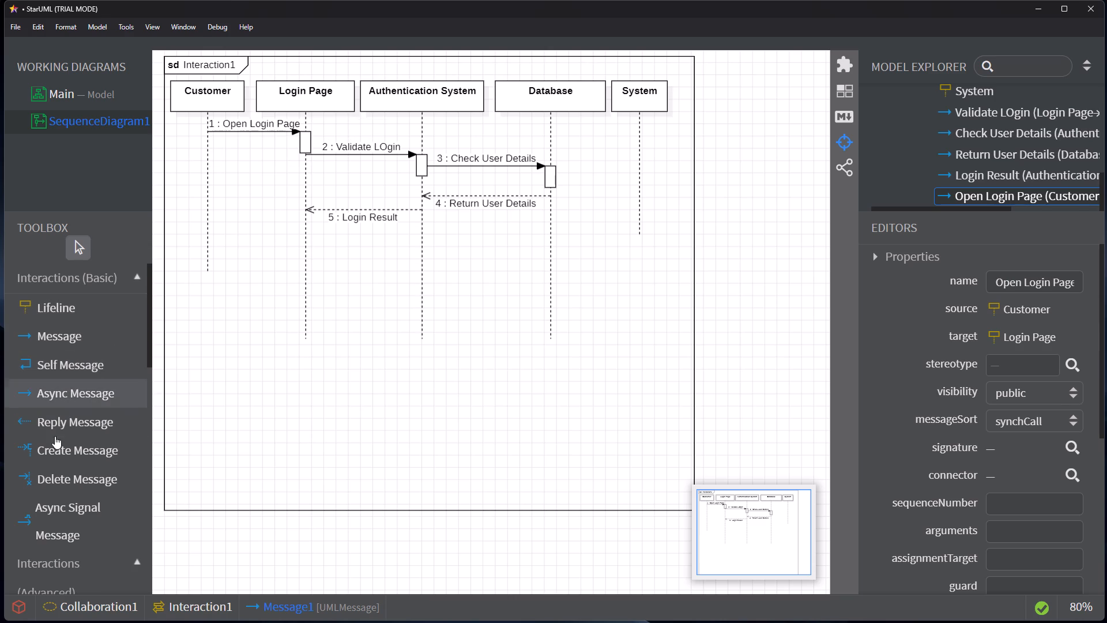
# Draw a reply message from the Login Page lifeline to the Customer lifeline below Open Login Page and name it Display Login Form.
pyautogui.click(59, 422)
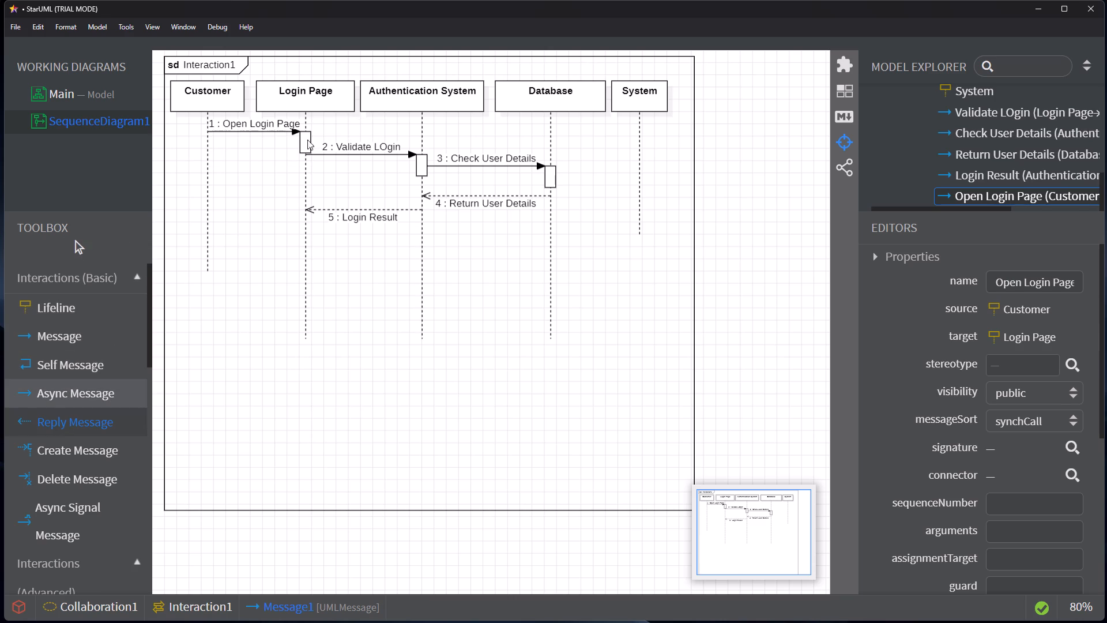
pyautogui.moveTo(306, 140); pyautogui.dragTo(226, 145)
pyautogui.moveTo(226, 145); pyautogui.dragTo(209, 145)
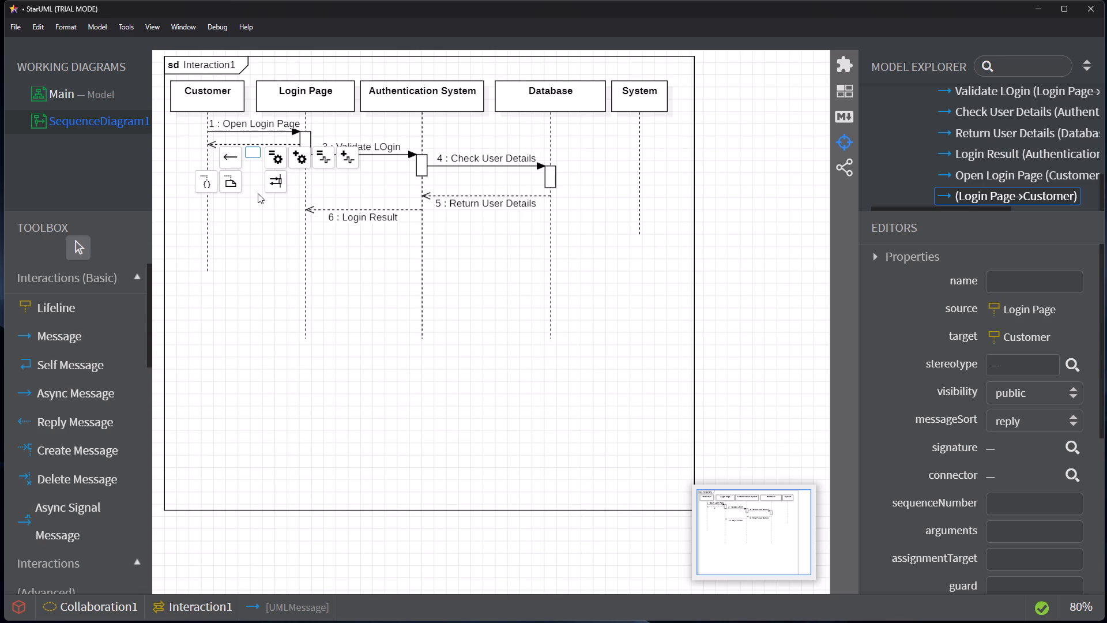
pyautogui.write('Dsi')
pyautogui.press('BackSpace')
pyautogui.press('BackSpace')
pyautogui.write('ispla')
pyautogui.write('y')
pyautogui.press('space')
pyautogui.write('Login')
pyautogui.press('space')
pyautogui.write('Form')
pyautogui.press('Return')
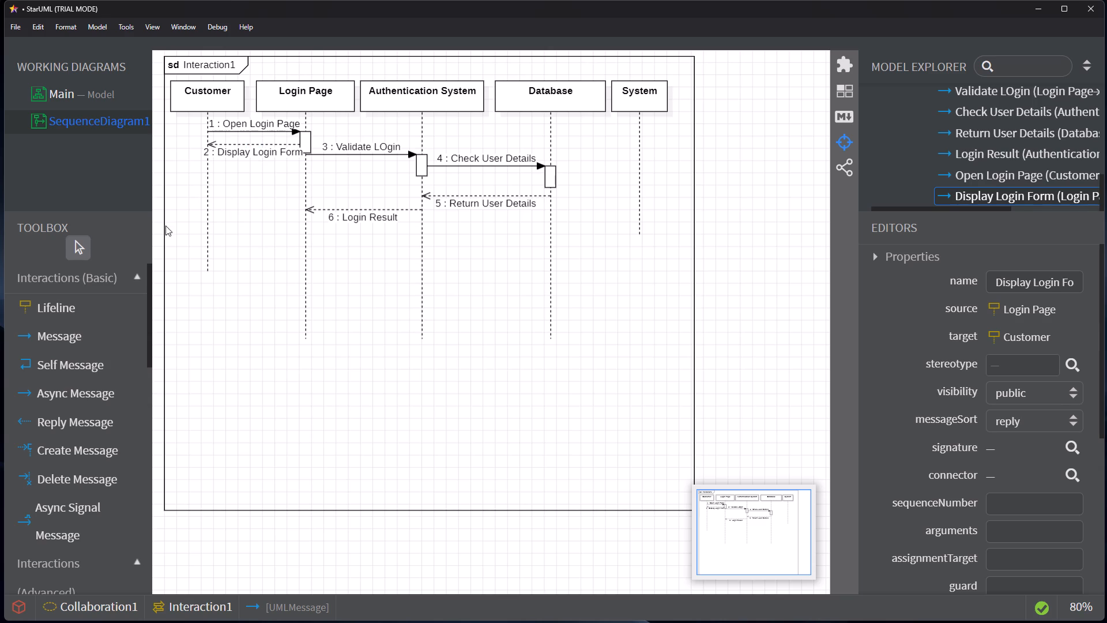
# Draw another message from Customer to Login Page just below the Display Login Form reply, keeping its default name.
pyautogui.click(94, 336)
pyautogui.moveTo(209, 159); pyautogui.dragTo(255, 159)
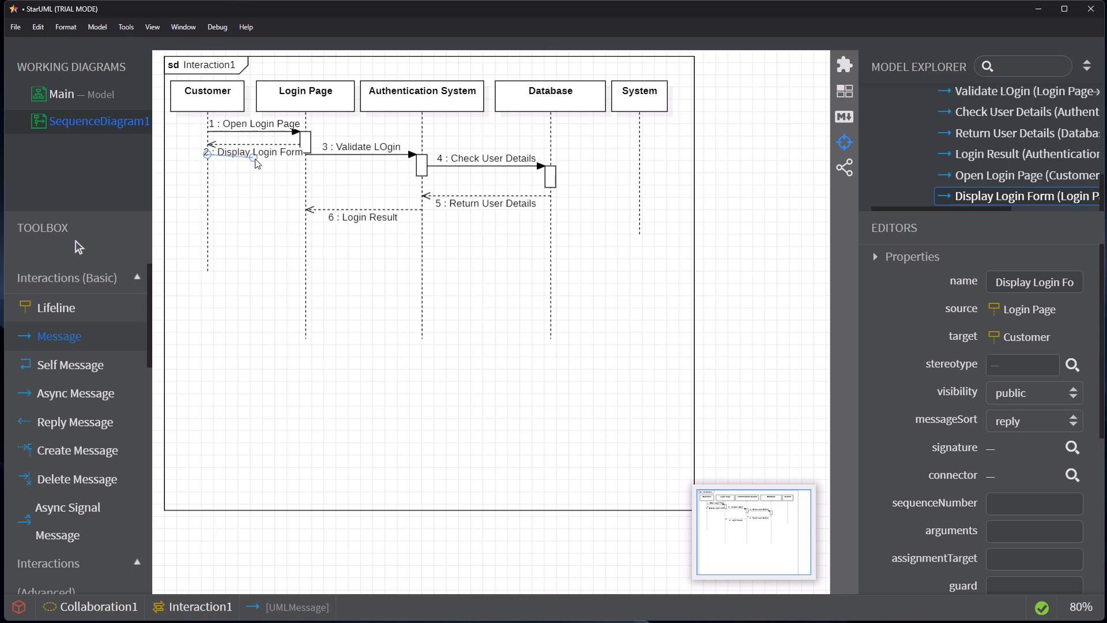
pyautogui.moveTo(255, 159); pyautogui.dragTo(306, 163)
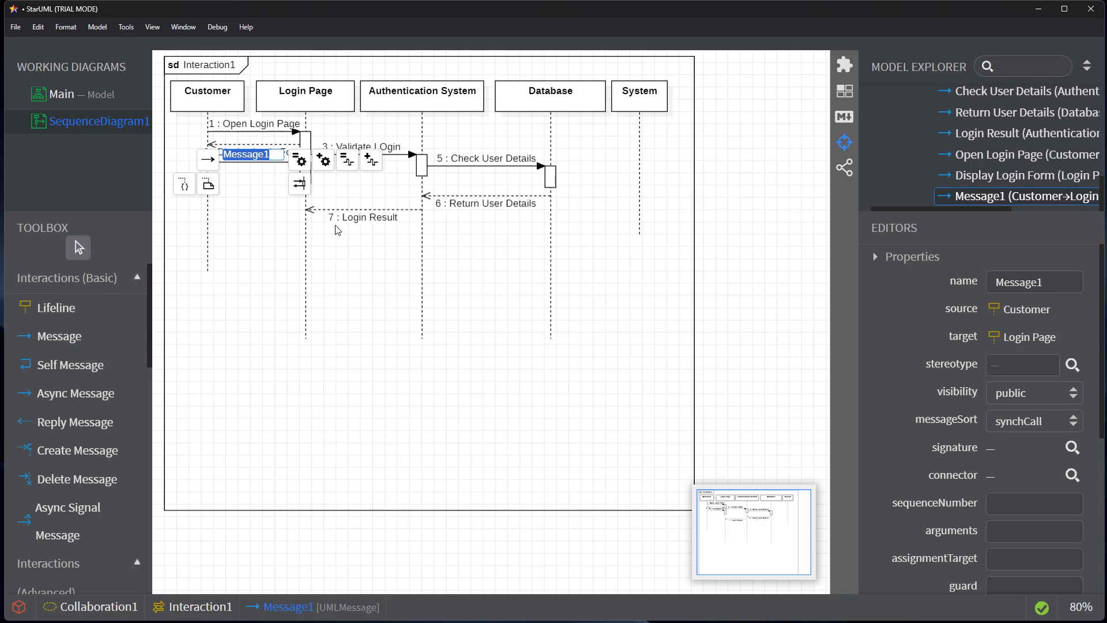
pyautogui.click(326, 307)
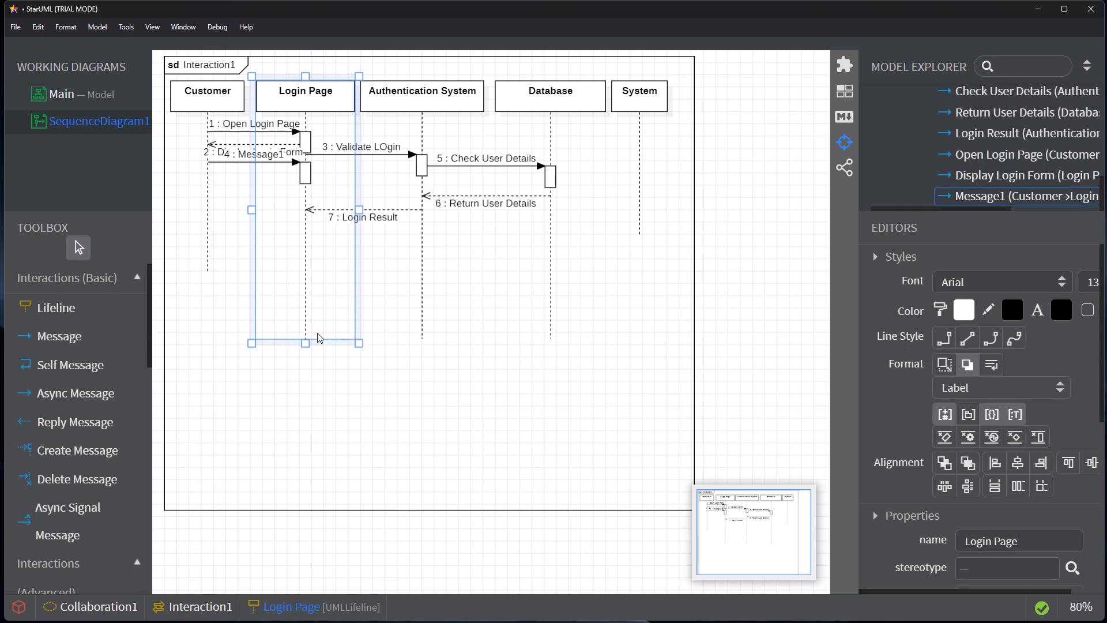
# Move the Validate LOgin message down to just below the level of the second Customer to Login Page message.
pyautogui.click(365, 154)
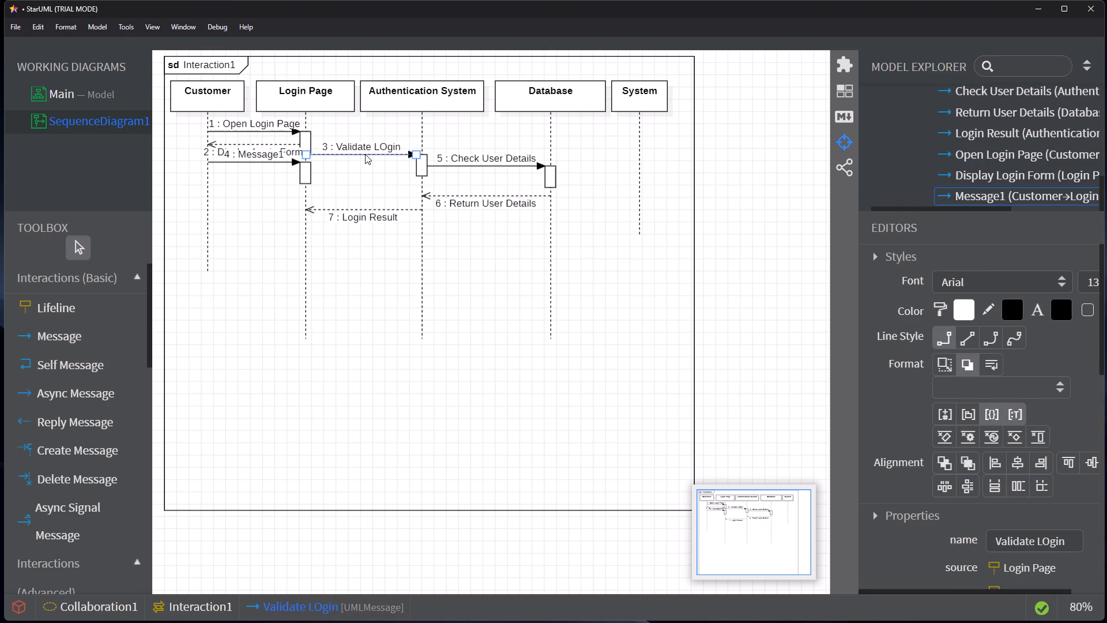
pyautogui.moveTo(365, 154); pyautogui.dragTo(366, 178)
pyautogui.click(455, 244)
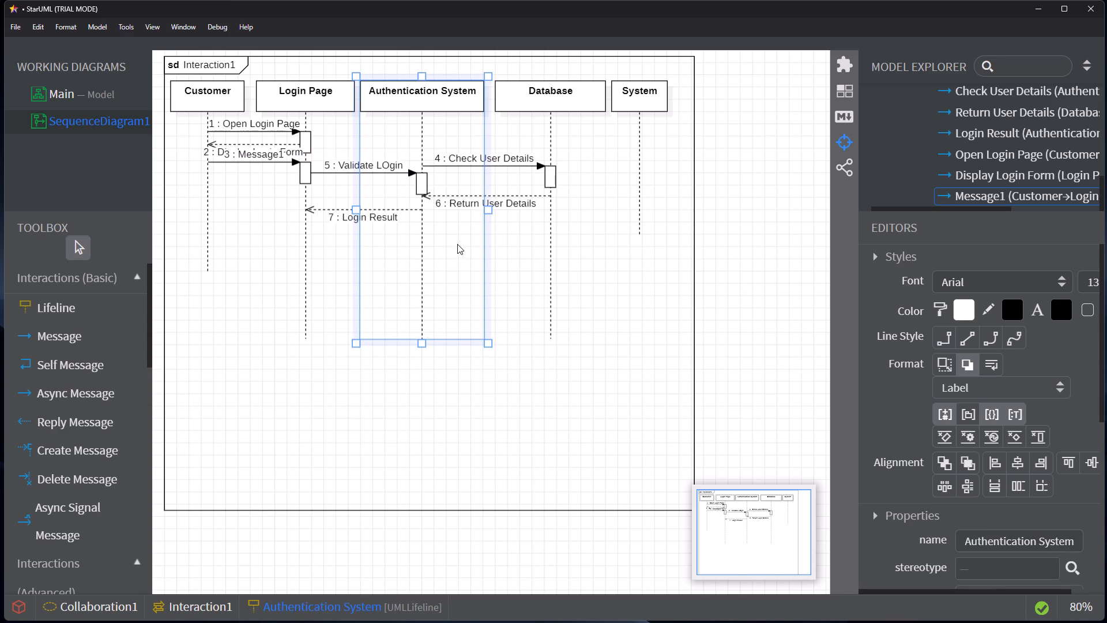
# Move the Check User Details message arrow down level with the Validate LOgin arrow, with its label placed below the line.
pyautogui.click(487, 166)
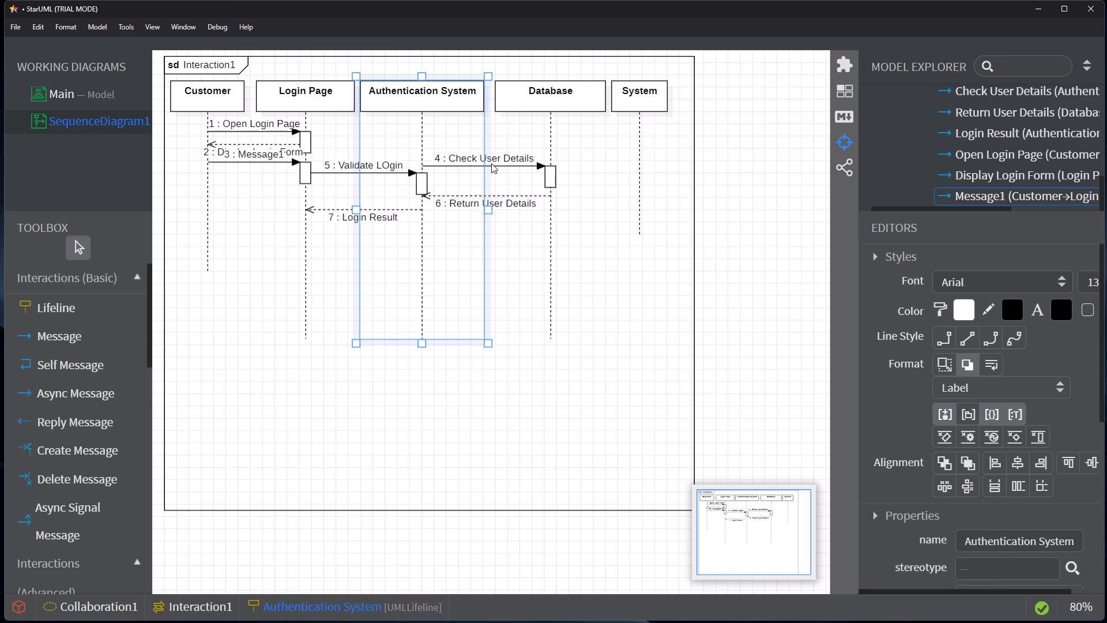
pyautogui.click(491, 163)
pyautogui.click(506, 163)
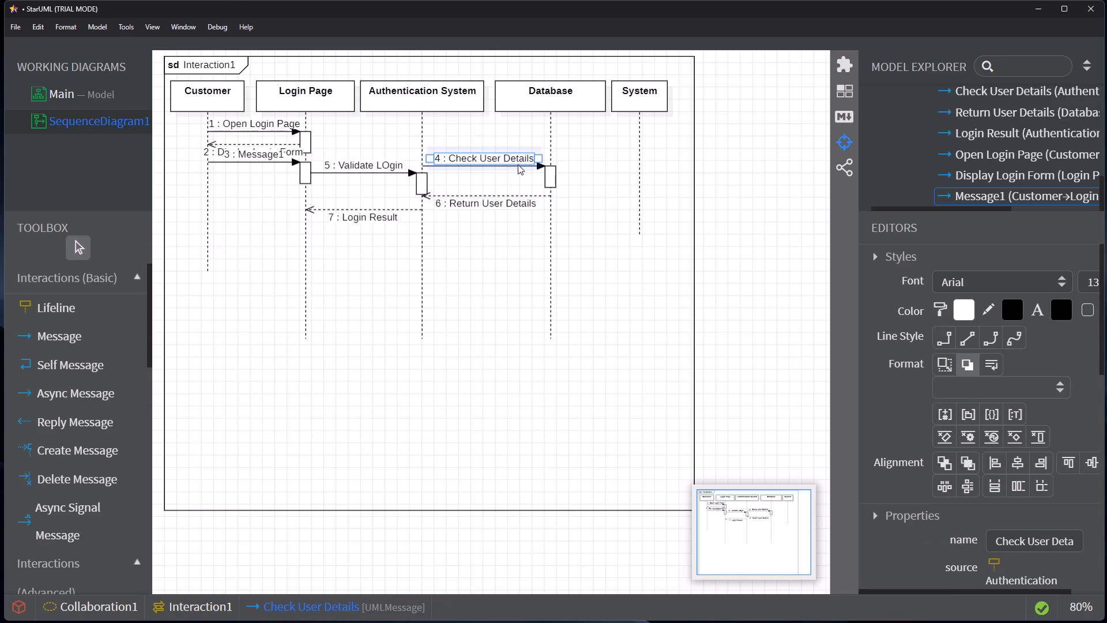
pyautogui.moveTo(518, 164); pyautogui.dragTo(518, 186)
pyautogui.click(518, 166)
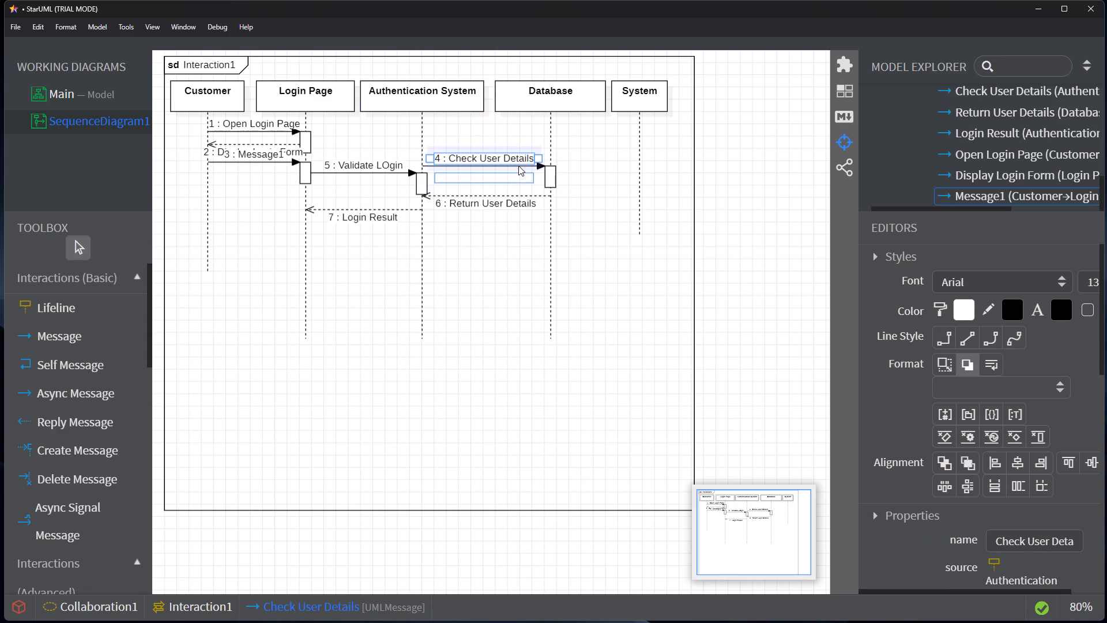
pyautogui.click(525, 165)
pyautogui.moveTo(532, 165); pyautogui.dragTo(534, 190)
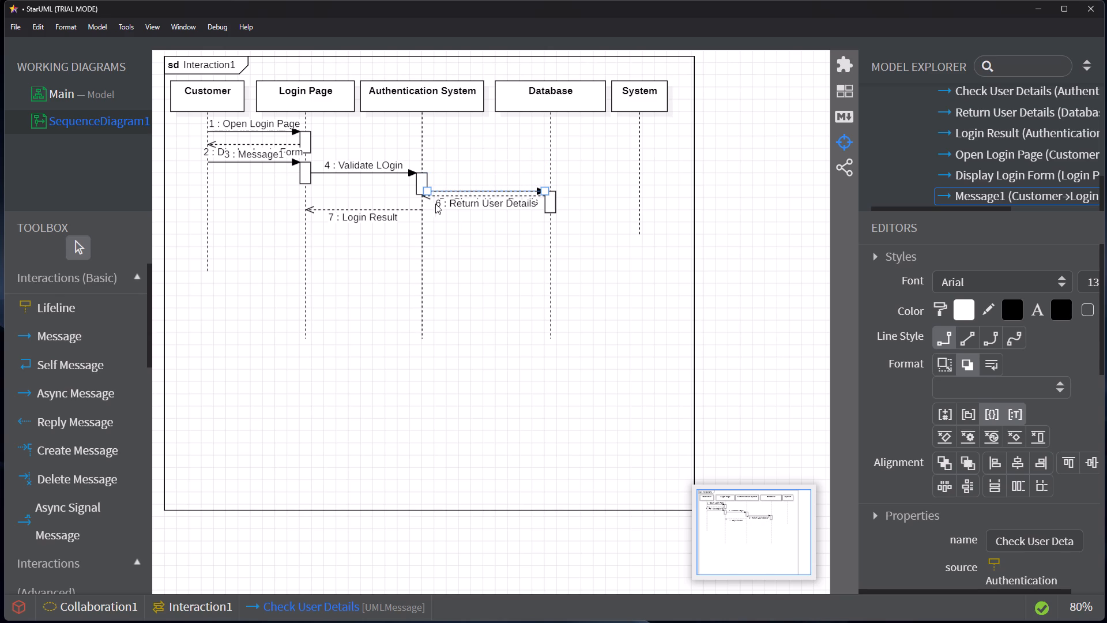
pyautogui.moveTo(466, 192); pyautogui.dragTo(468, 175)
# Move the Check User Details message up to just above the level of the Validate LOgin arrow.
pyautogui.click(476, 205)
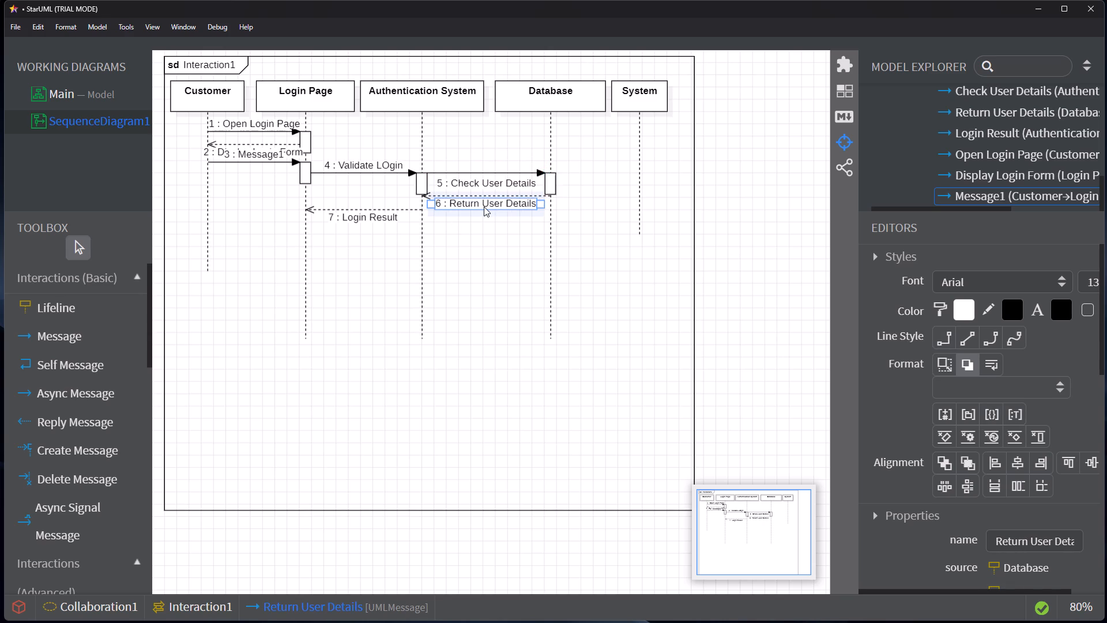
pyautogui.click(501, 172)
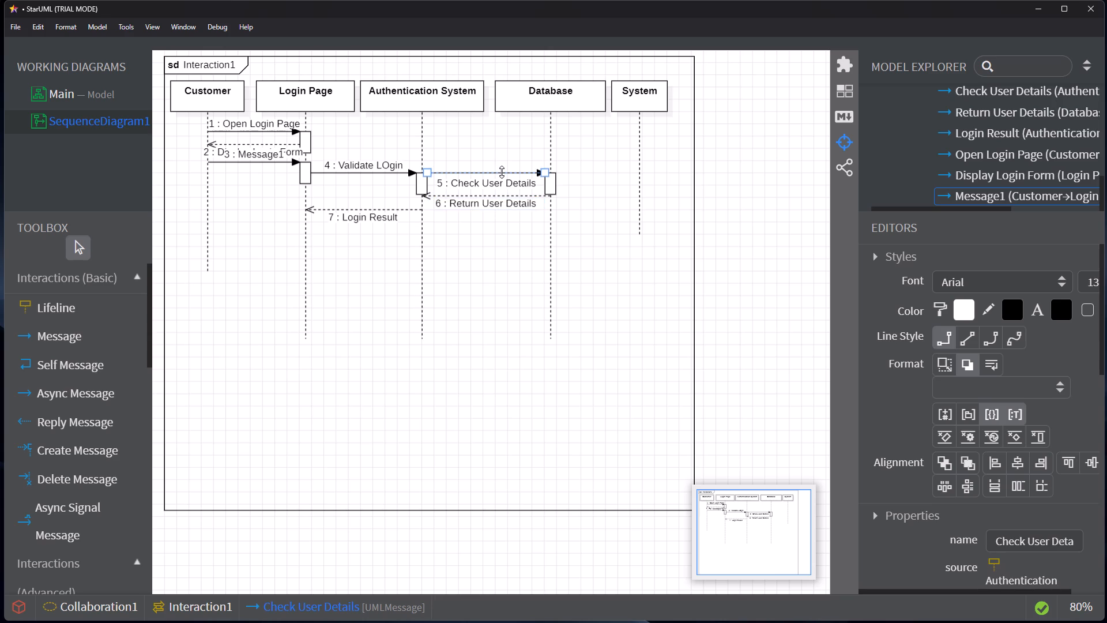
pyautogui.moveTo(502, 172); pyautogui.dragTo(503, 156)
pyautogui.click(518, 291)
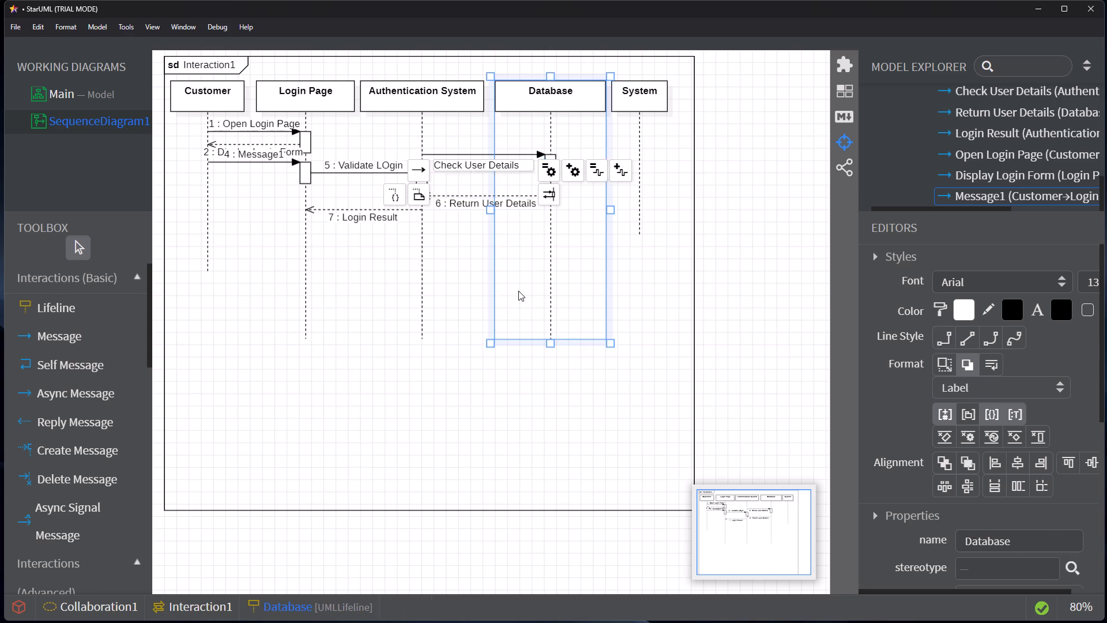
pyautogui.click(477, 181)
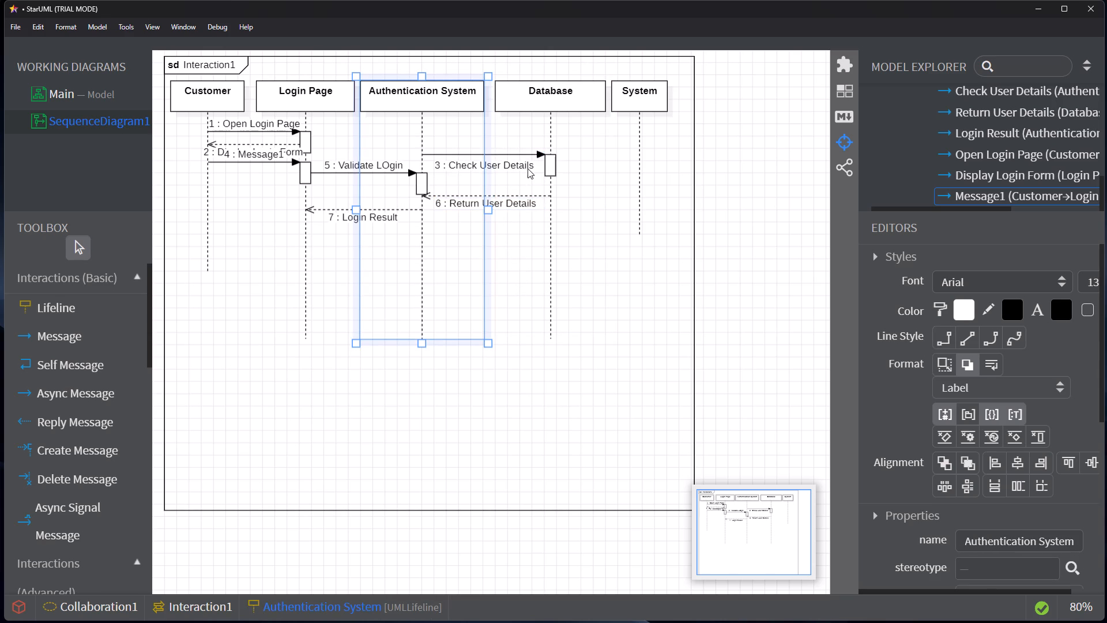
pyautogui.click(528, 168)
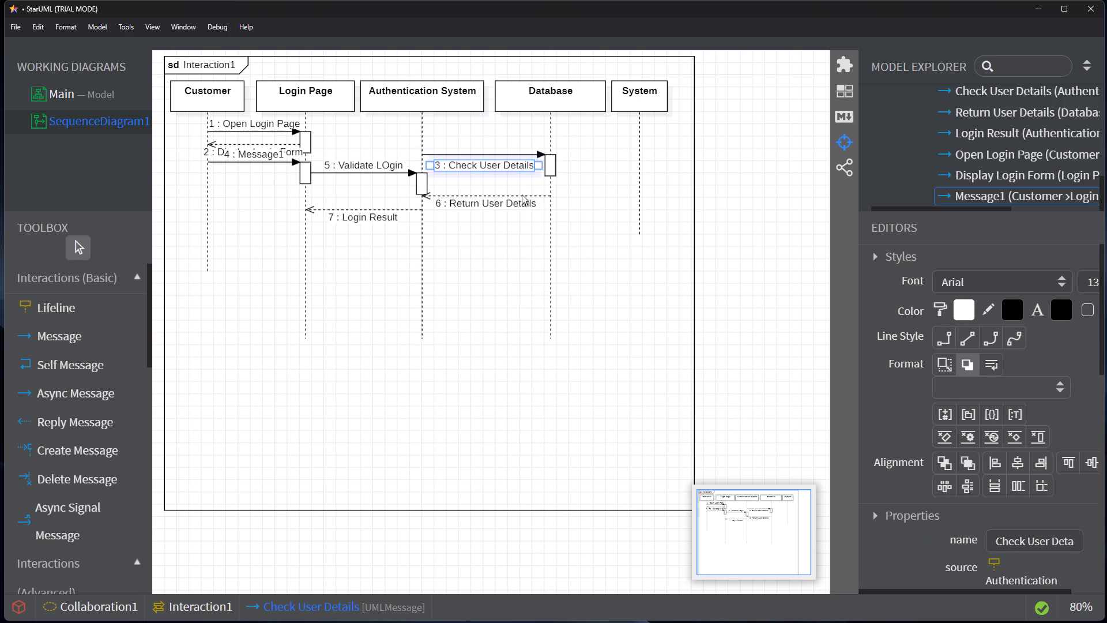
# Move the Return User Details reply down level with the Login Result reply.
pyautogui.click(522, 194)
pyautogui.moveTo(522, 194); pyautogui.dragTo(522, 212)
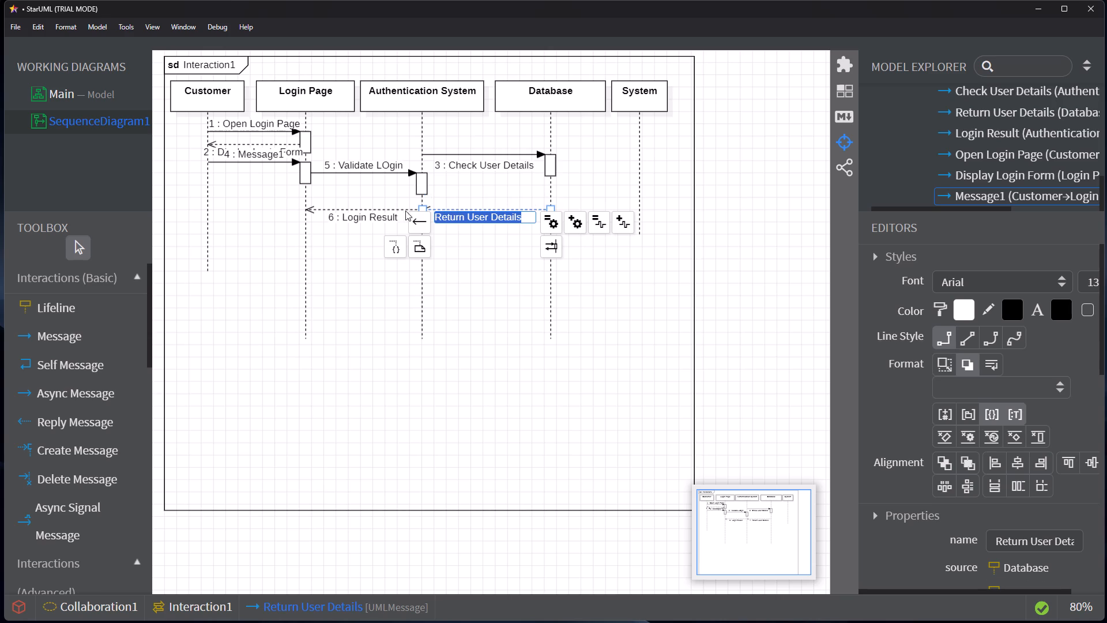
# Move the Login Result reply well down its lifelines, leaving room above it for the database messages.
pyautogui.click(382, 211)
pyautogui.moveTo(383, 207); pyautogui.dragTo(384, 212)
pyautogui.click(315, 207)
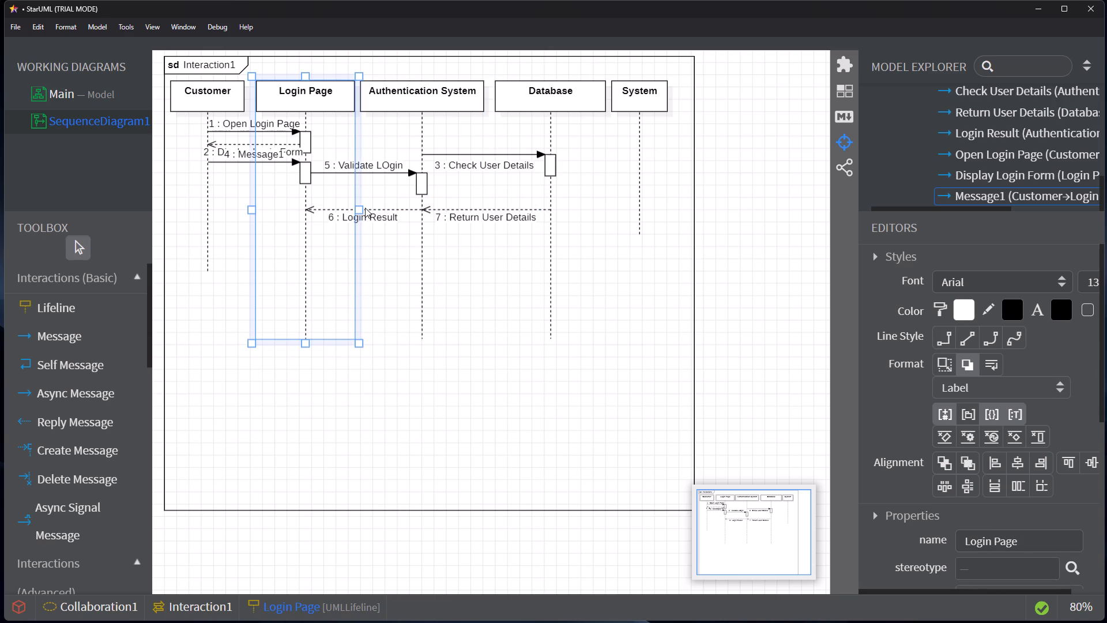
pyautogui.click(367, 208)
pyautogui.moveTo(367, 208); pyautogui.dragTo(359, 273)
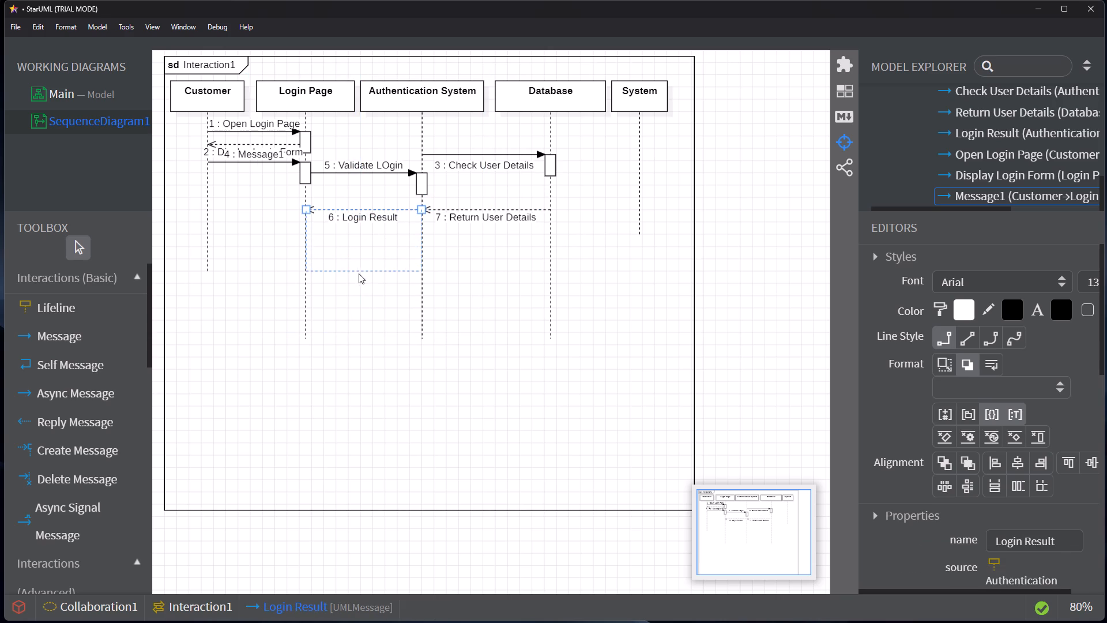
pyautogui.moveTo(359, 273); pyautogui.dragTo(358, 274)
pyautogui.click(470, 242)
pyautogui.click(498, 265)
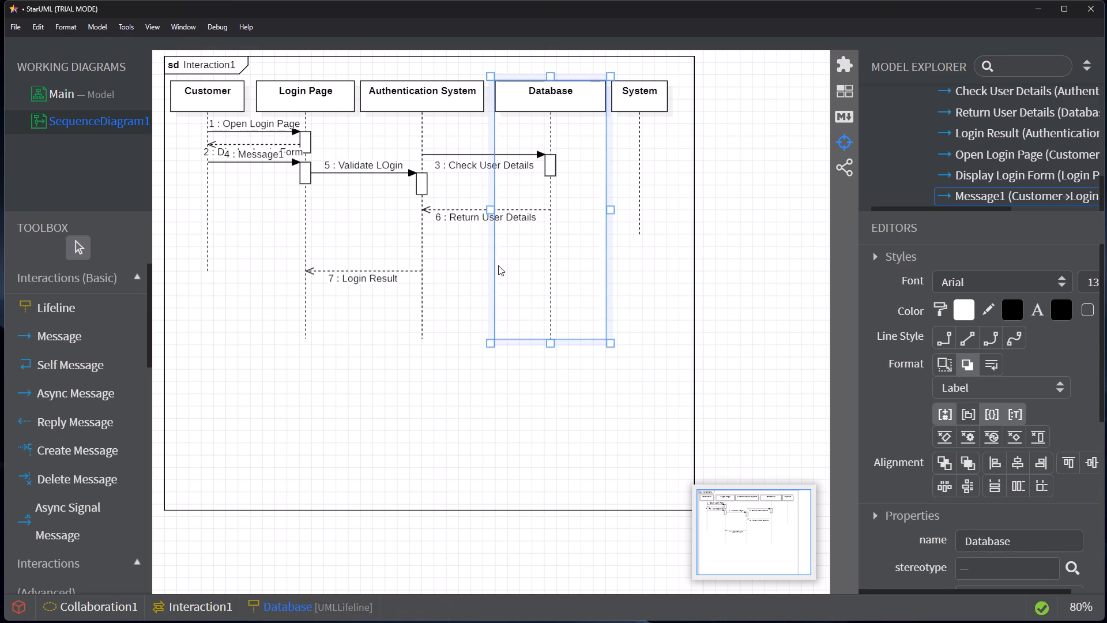
# Move the Return User Details reply down to just above the level of the Login Result reply.
pyautogui.click(473, 209)
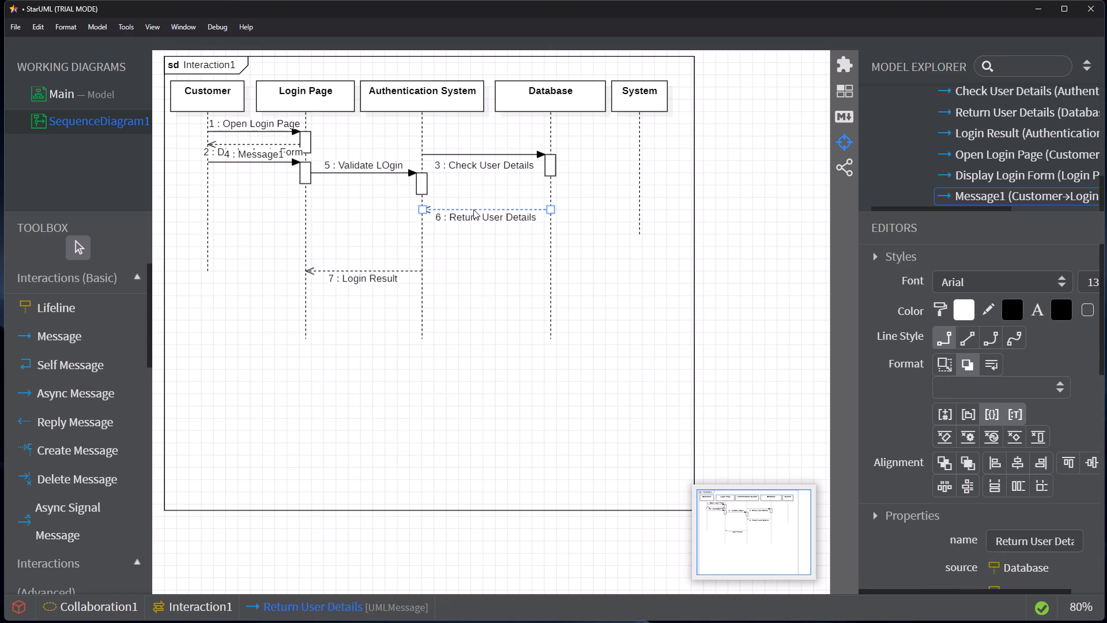
pyautogui.moveTo(473, 209); pyautogui.dragTo(467, 254)
pyautogui.click(469, 291)
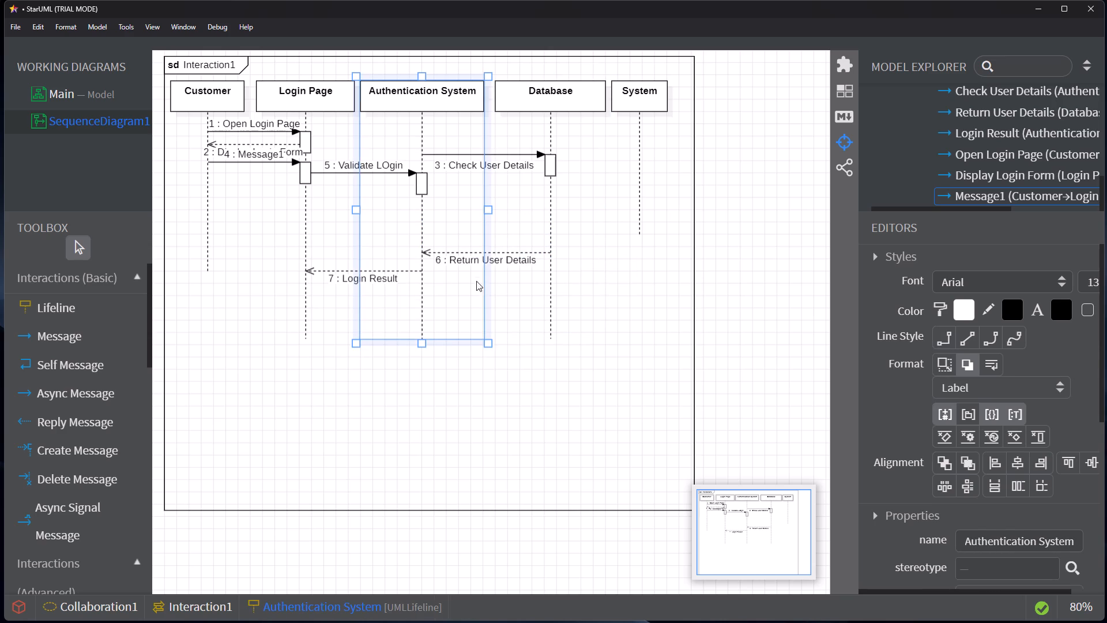
# Move the Check User Details message down to just above the Return User Details reply.
pyautogui.moveTo(466, 155); pyautogui.dragTo(468, 228)
pyautogui.click(504, 351)
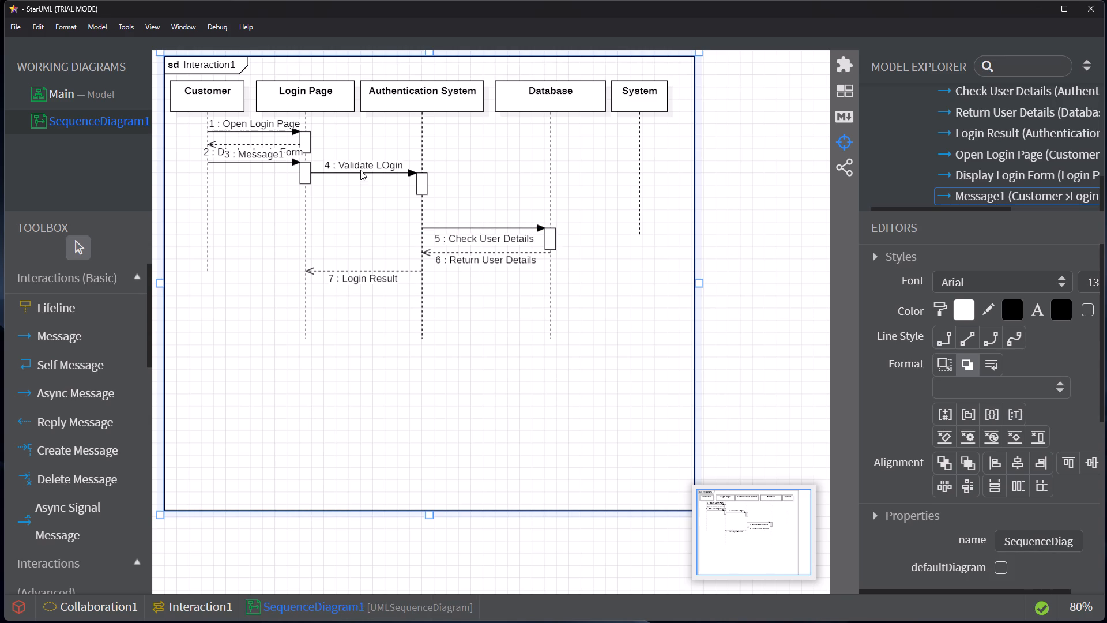
# Move the Validate LOgin arrow down to just above Check User Details, with its label placed below the line.
pyautogui.moveTo(360, 170); pyautogui.dragTo(360, 177)
pyautogui.moveTo(360, 178); pyautogui.dragTo(357, 198)
pyautogui.moveTo(363, 173); pyautogui.dragTo(361, 204)
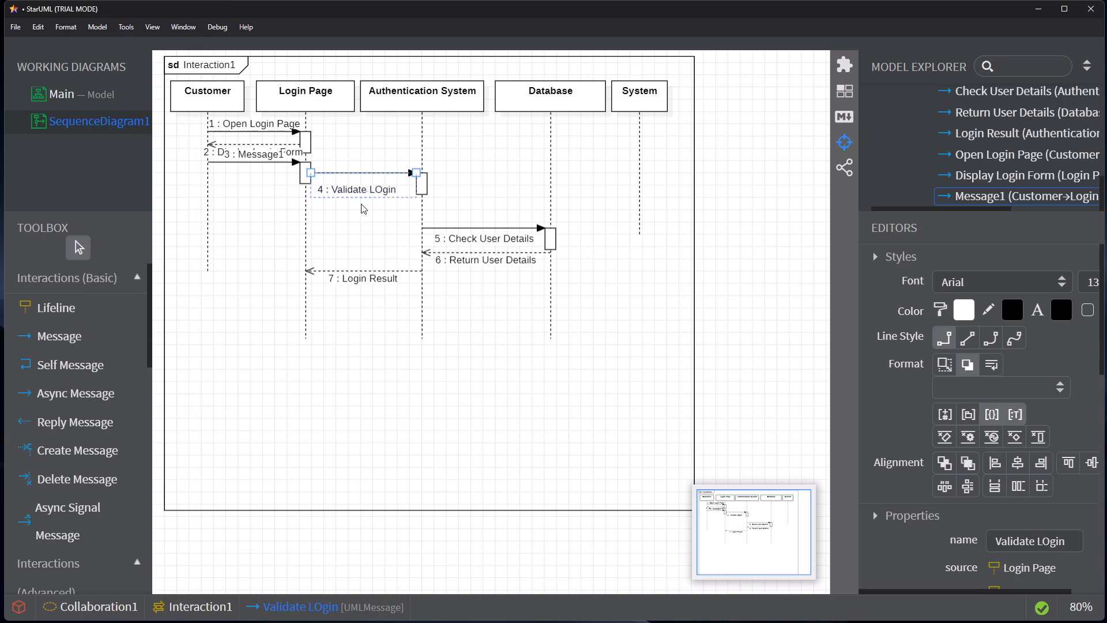
pyautogui.moveTo(361, 204); pyautogui.dragTo(360, 207)
pyautogui.click(358, 181)
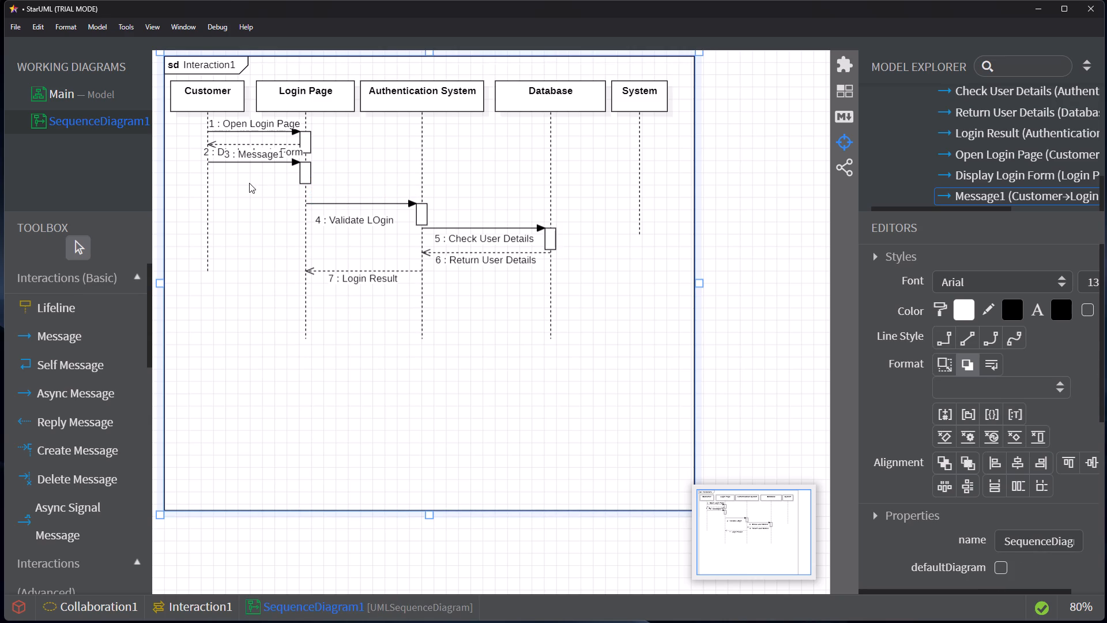
# Move Message1 and its label down clear of Display Login Form, and rename it Enter USer ID and PAssword.
pyautogui.moveTo(254, 160); pyautogui.dragTo(251, 185)
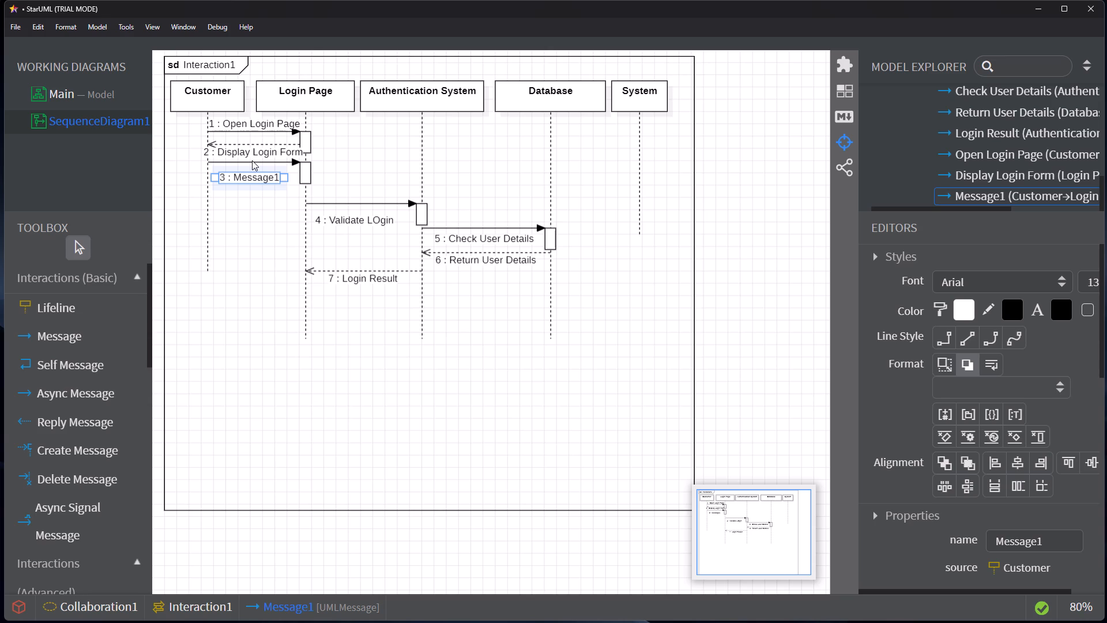
pyautogui.moveTo(252, 160); pyautogui.dragTo(252, 168)
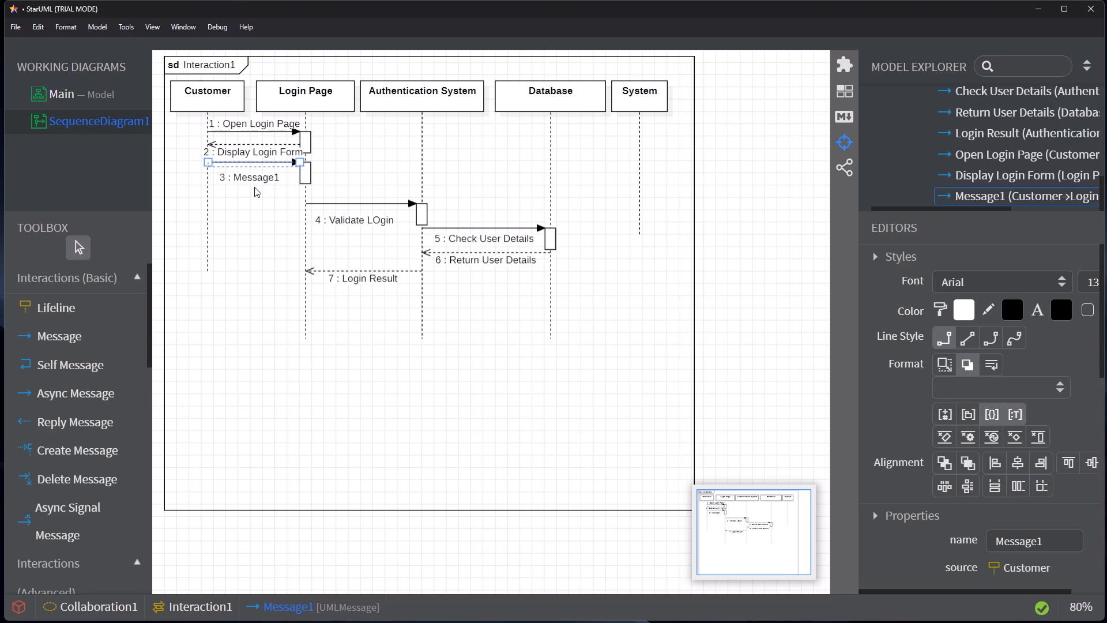
pyautogui.doubleClick(254, 187)
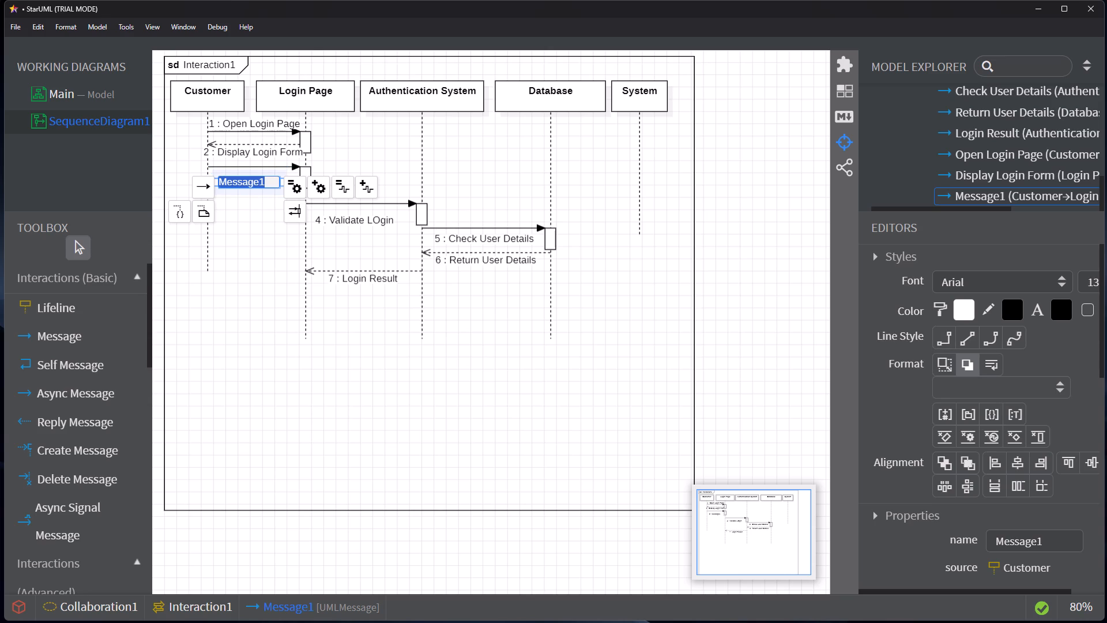
# Rename Message1 between Customer and Login Page as Enter USer ID and PAssword.
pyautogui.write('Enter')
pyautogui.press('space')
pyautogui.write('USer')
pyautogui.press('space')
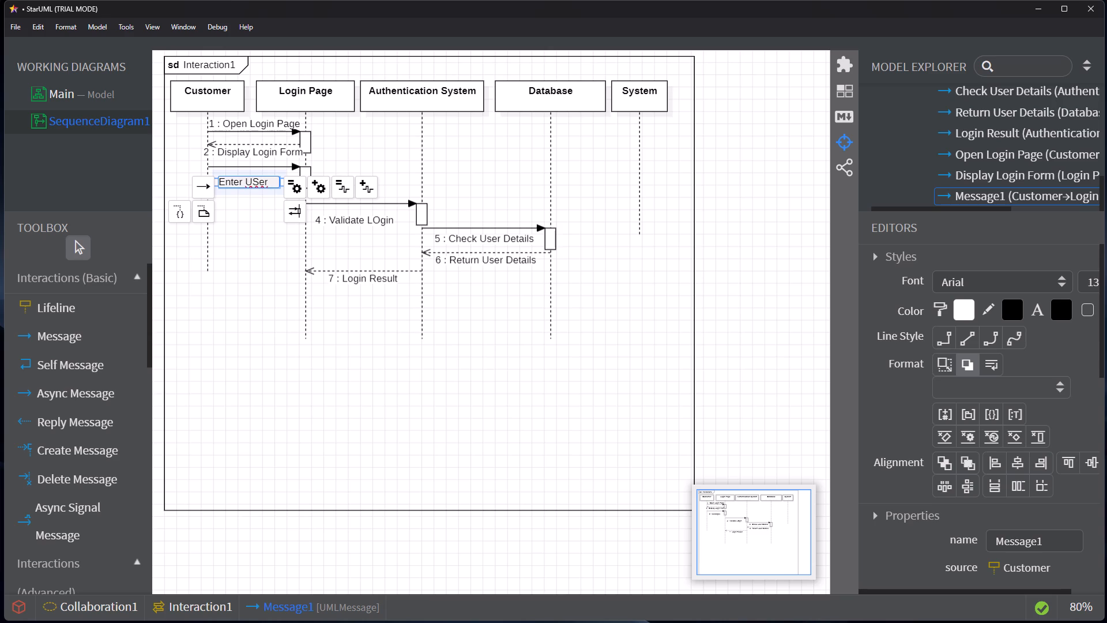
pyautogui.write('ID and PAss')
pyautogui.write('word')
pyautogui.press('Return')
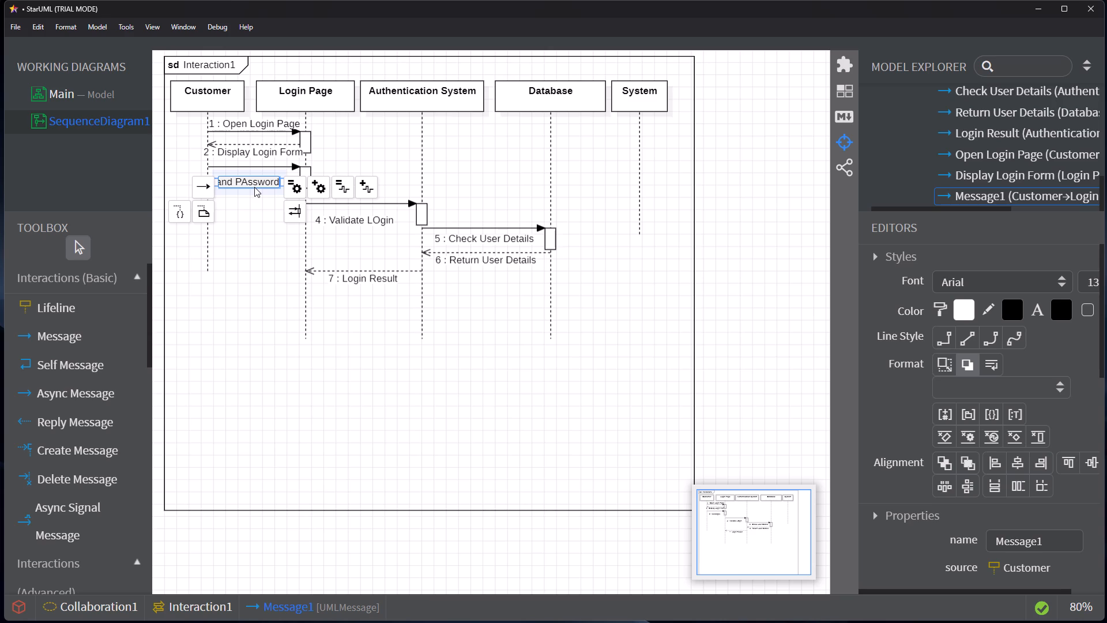
pyautogui.click(266, 254)
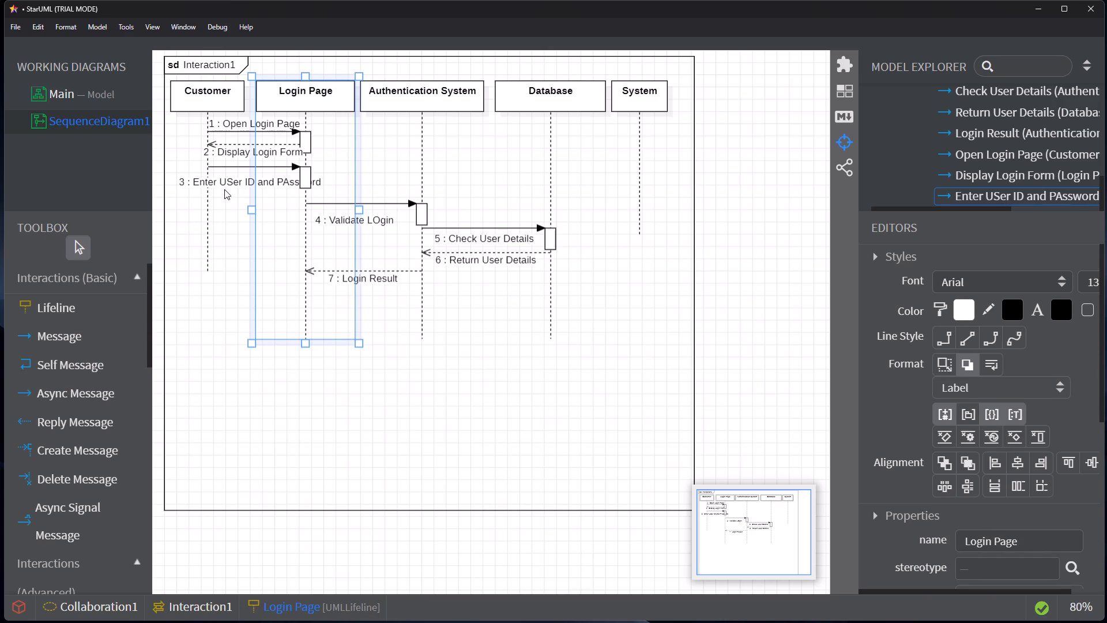
# Move the Enter USer ID and PAssword arrow slightly lower and place its label just beneath the line, clear of the Login Page activation bar.
pyautogui.moveTo(225, 182); pyautogui.dragTo(225, 207)
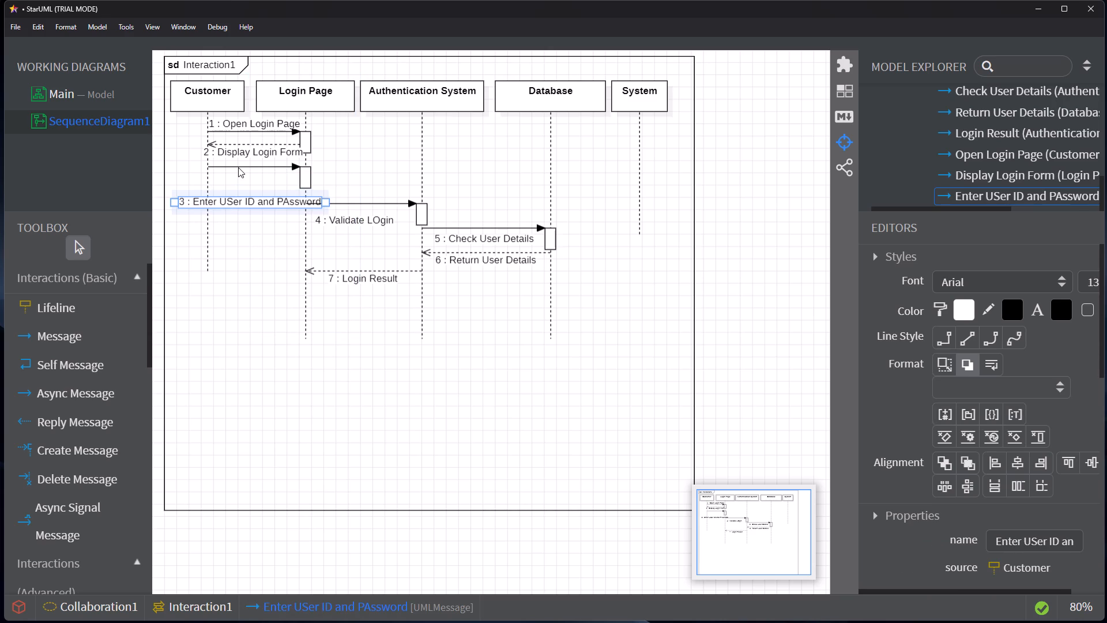
pyautogui.click(238, 167)
pyautogui.moveTo(238, 167); pyautogui.dragTo(238, 175)
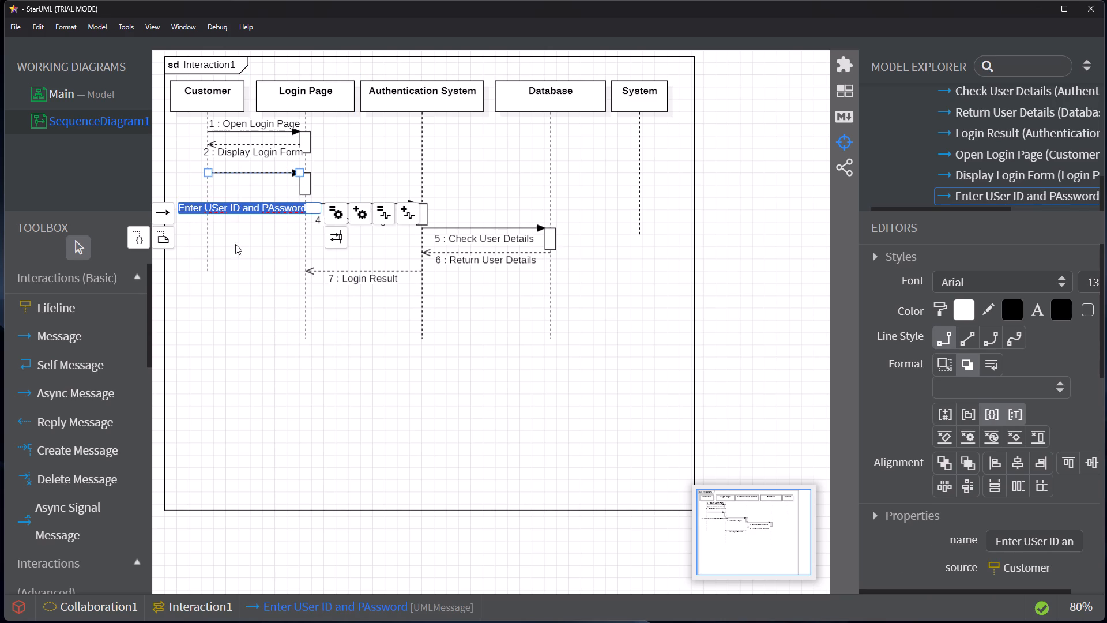
pyautogui.click(233, 251)
pyautogui.click(251, 209)
pyautogui.moveTo(253, 208); pyautogui.dragTo(246, 191)
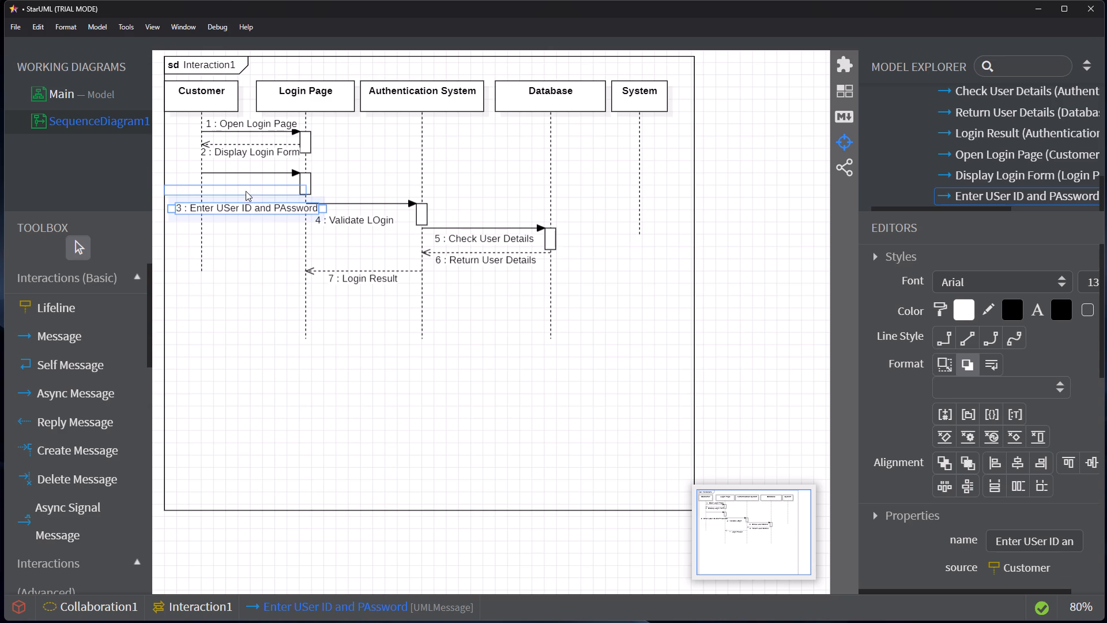
pyautogui.moveTo(246, 191); pyautogui.dragTo(239, 187)
pyautogui.click(216, 265)
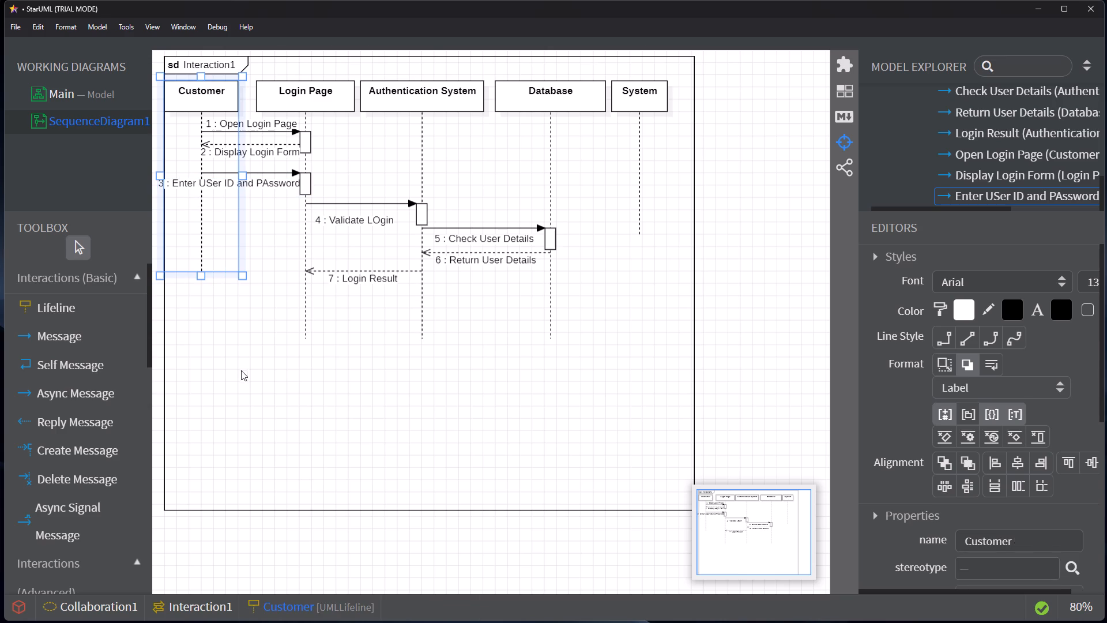
# Extend the Customer lifeline downward to slightly below the end of the Login Page lifeline.
pyautogui.click(237, 370)
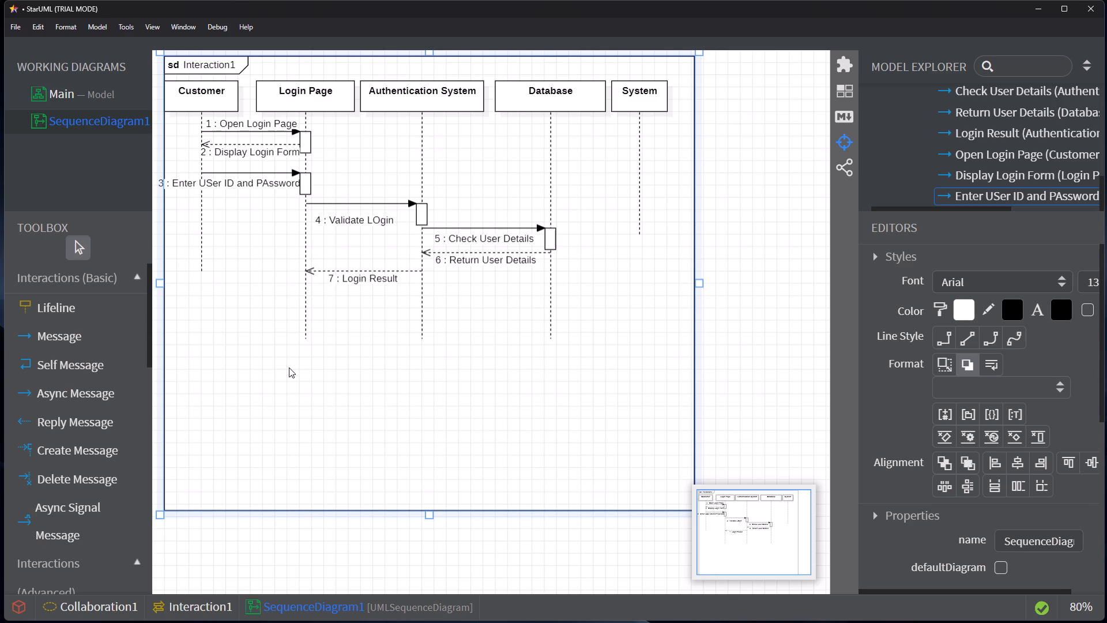
pyautogui.scroll(-2, 476, 407)
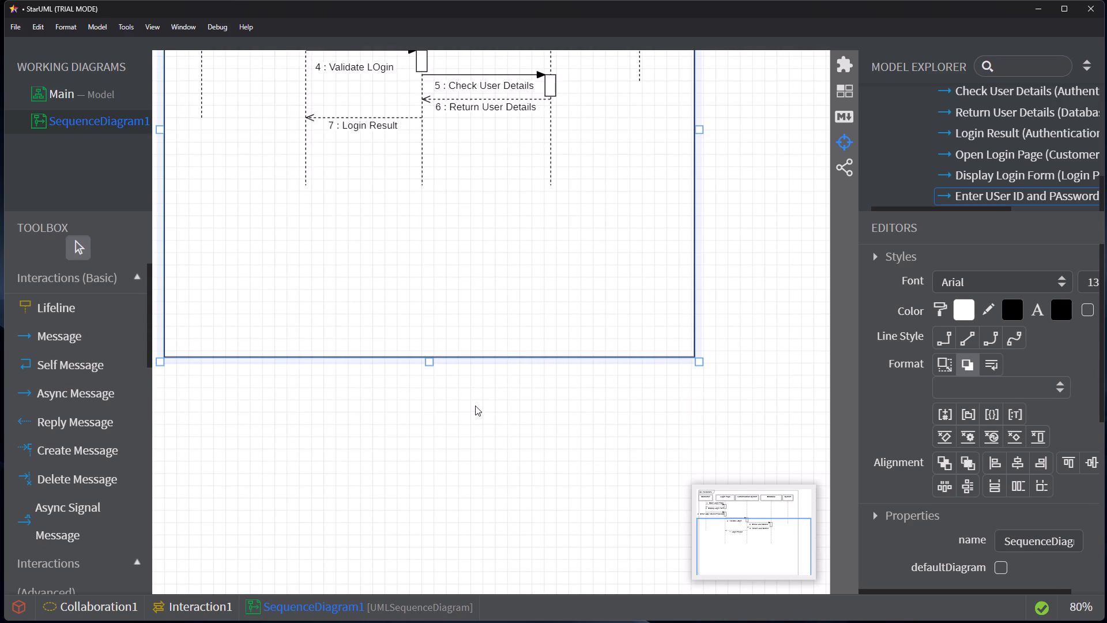
pyautogui.scroll(1, 475, 403)
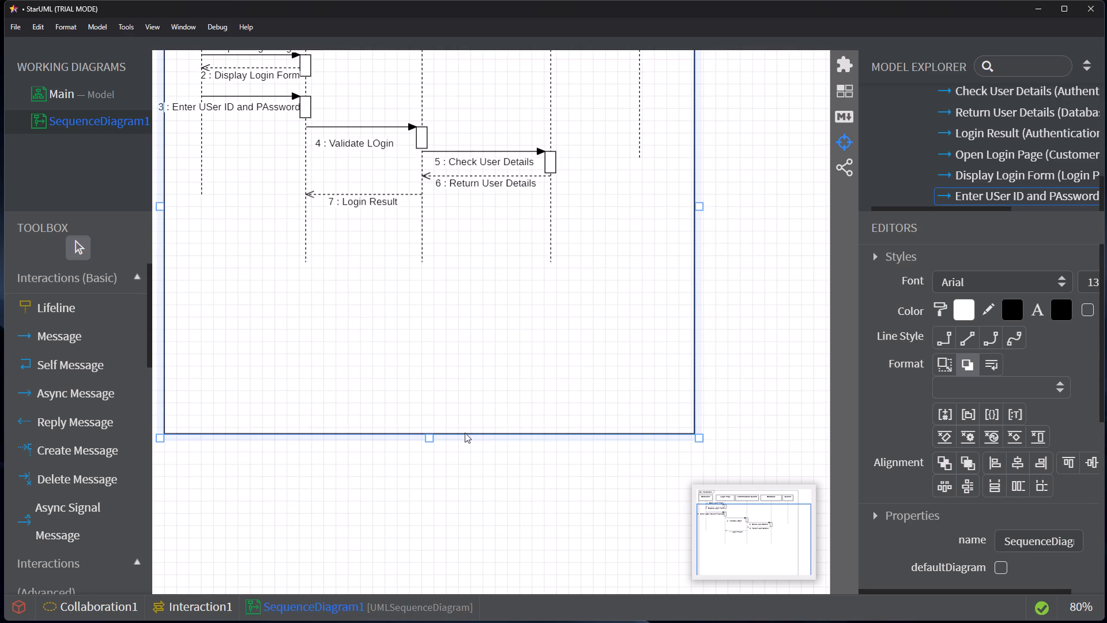
pyautogui.scroll(1, 420, 423)
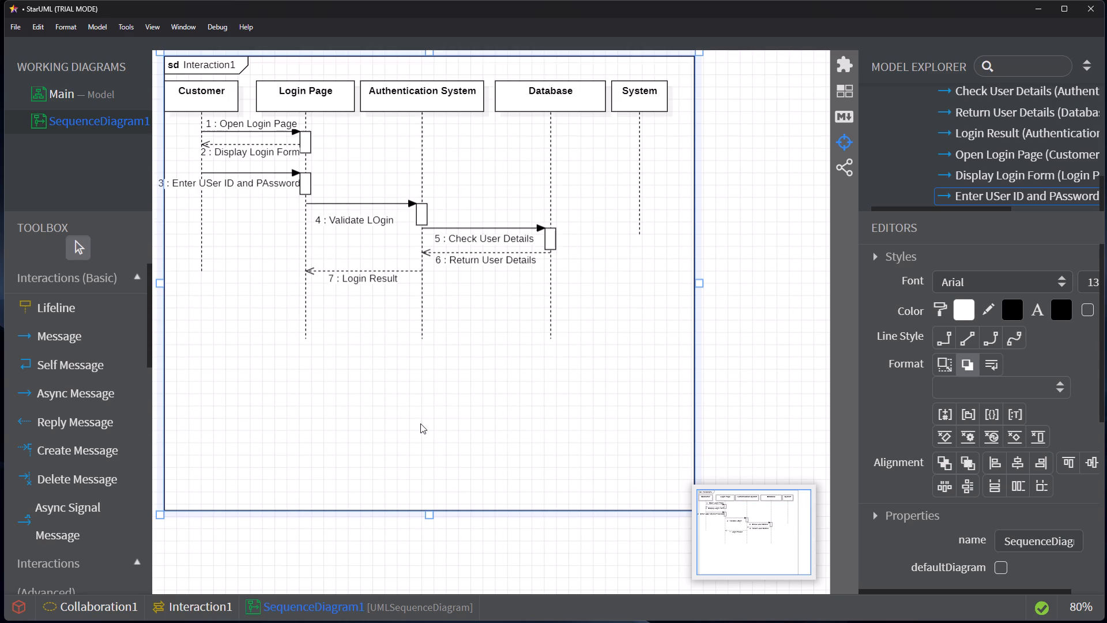
pyautogui.scroll(1, 420, 423)
pyautogui.click(203, 254)
pyautogui.moveTo(201, 275); pyautogui.dragTo(198, 359)
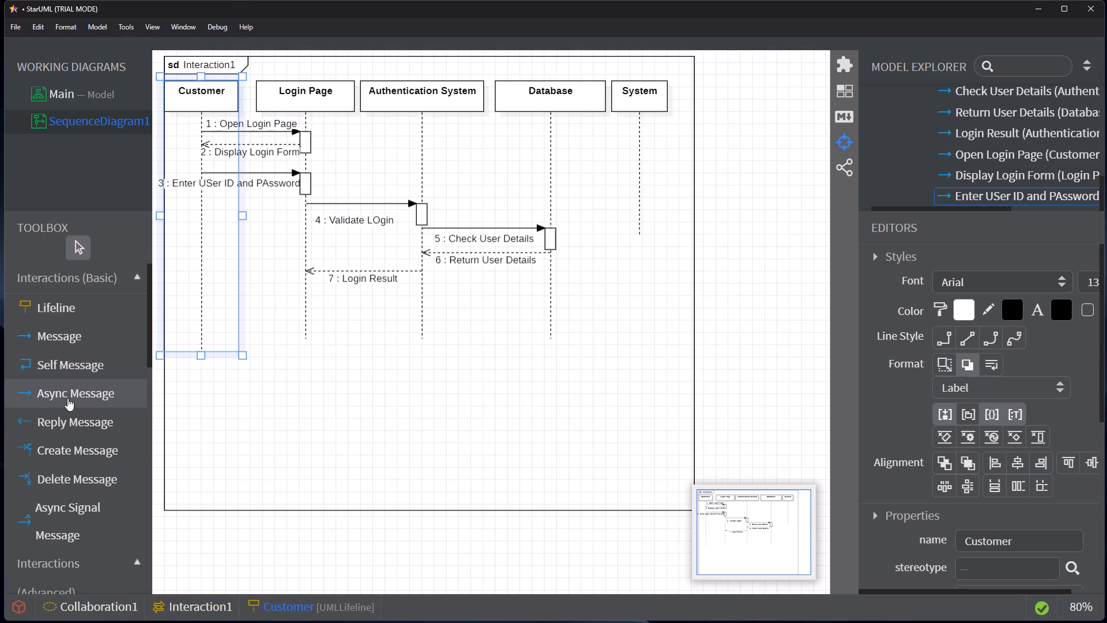
# Draw a reply message from Login Page to Customer below Login Result and name it You are loged in.
pyautogui.click(54, 418)
pyautogui.moveTo(305, 296); pyautogui.dragTo(205, 287)
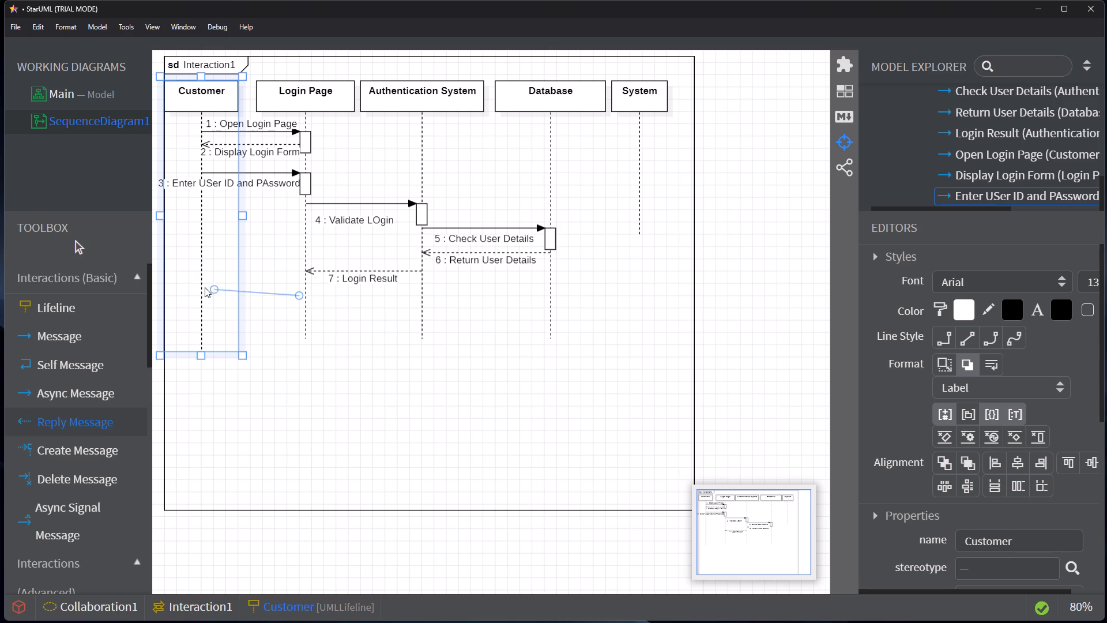
pyautogui.moveTo(205, 287); pyautogui.dragTo(204, 286)
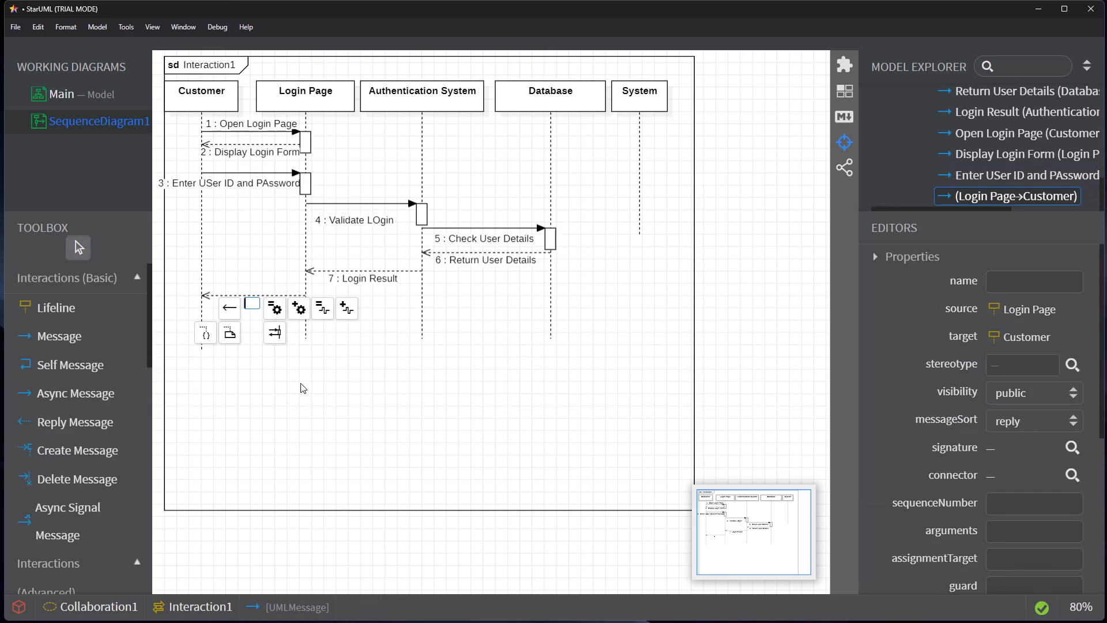
pyautogui.write('You')
pyautogui.press('space')
pyautogui.write('are log')
pyautogui.write('ed in')
pyautogui.press('Return')
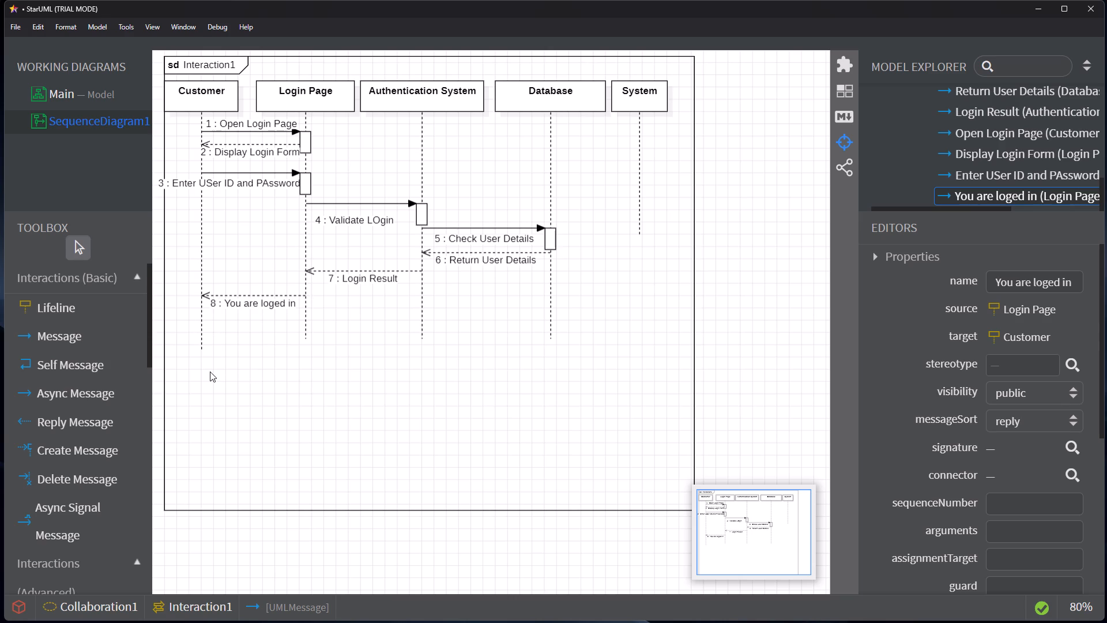
pyautogui.click(706, 290)
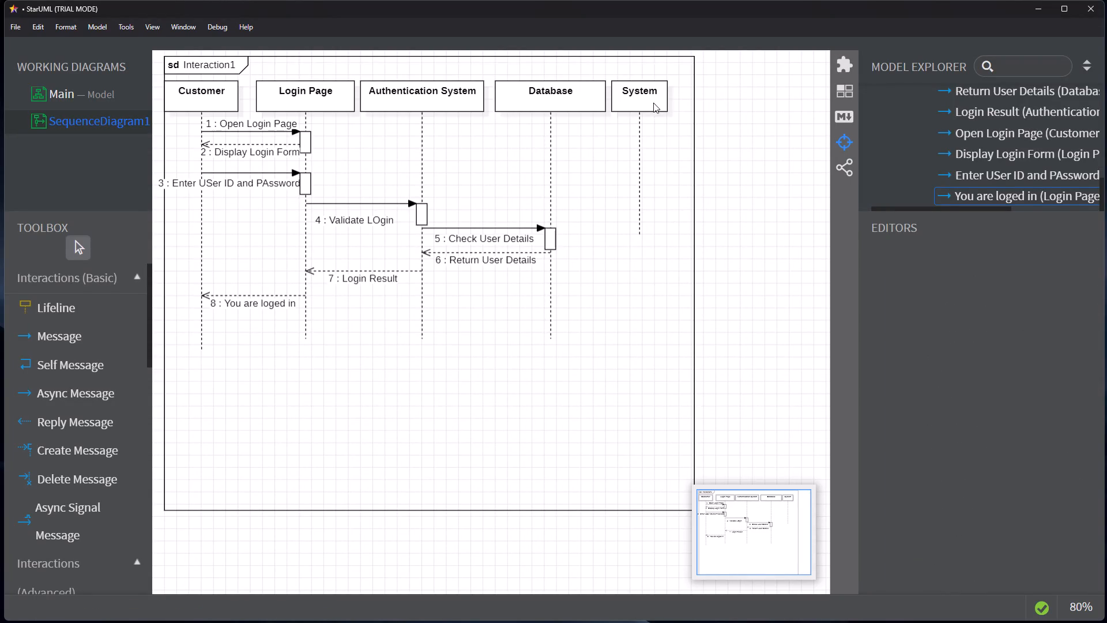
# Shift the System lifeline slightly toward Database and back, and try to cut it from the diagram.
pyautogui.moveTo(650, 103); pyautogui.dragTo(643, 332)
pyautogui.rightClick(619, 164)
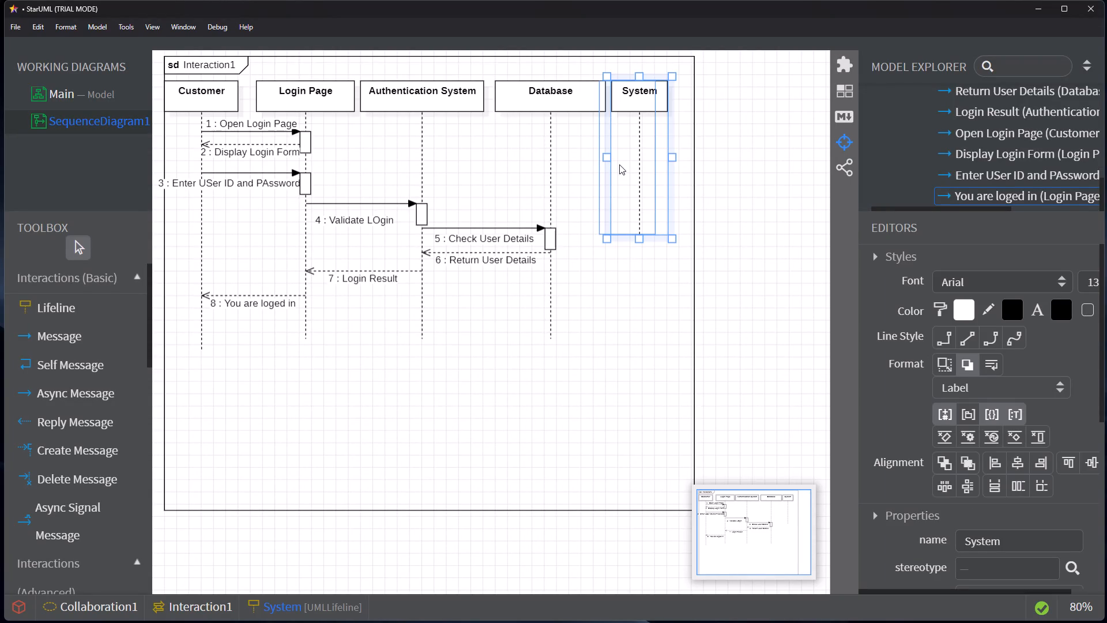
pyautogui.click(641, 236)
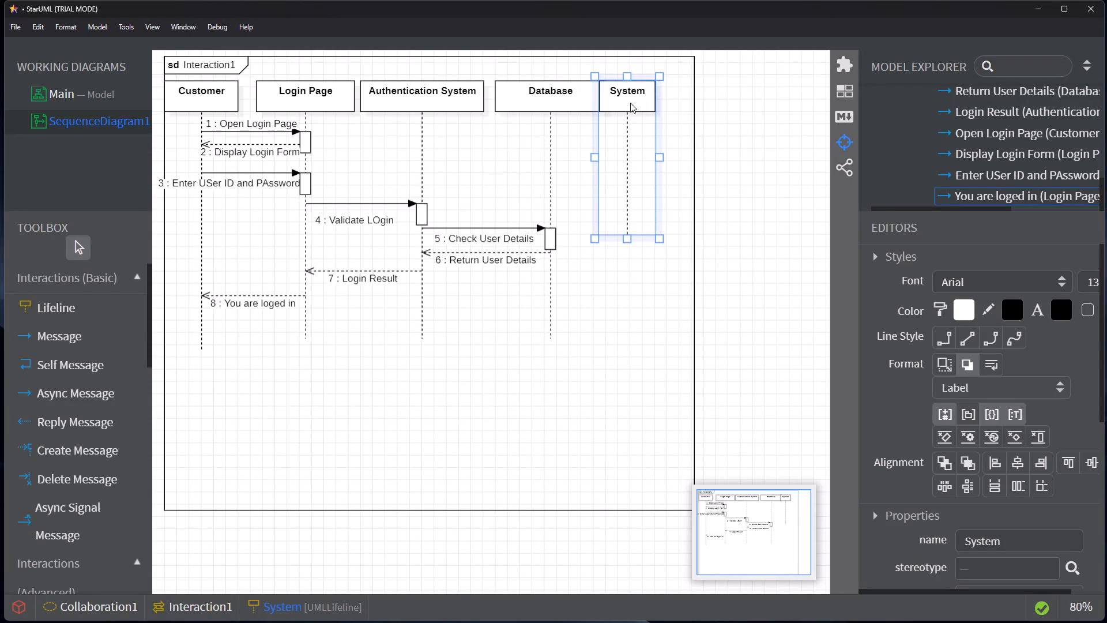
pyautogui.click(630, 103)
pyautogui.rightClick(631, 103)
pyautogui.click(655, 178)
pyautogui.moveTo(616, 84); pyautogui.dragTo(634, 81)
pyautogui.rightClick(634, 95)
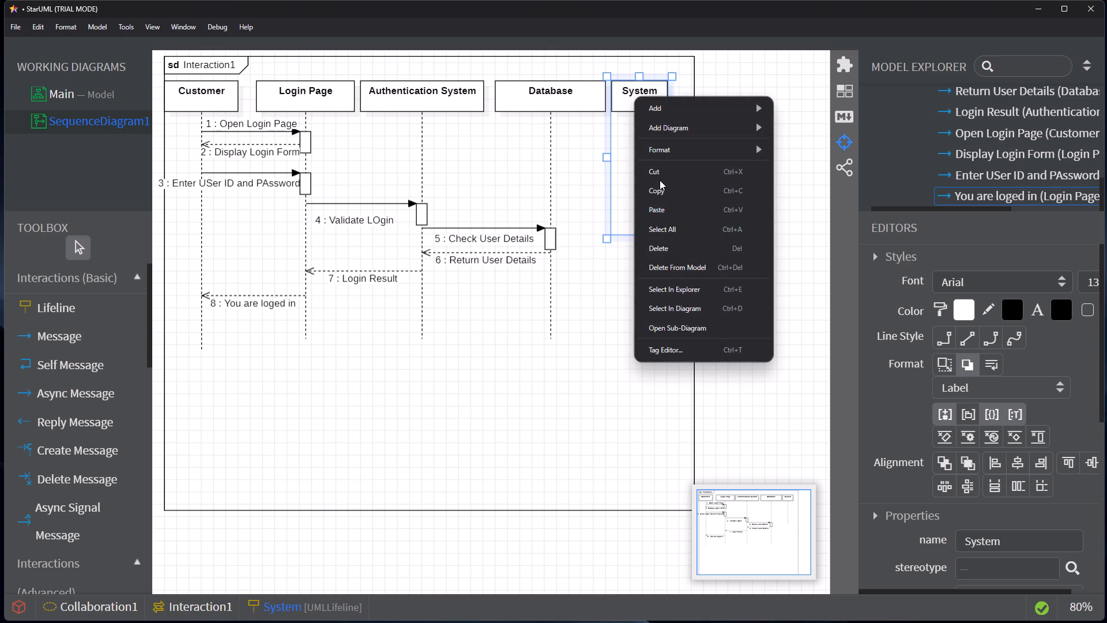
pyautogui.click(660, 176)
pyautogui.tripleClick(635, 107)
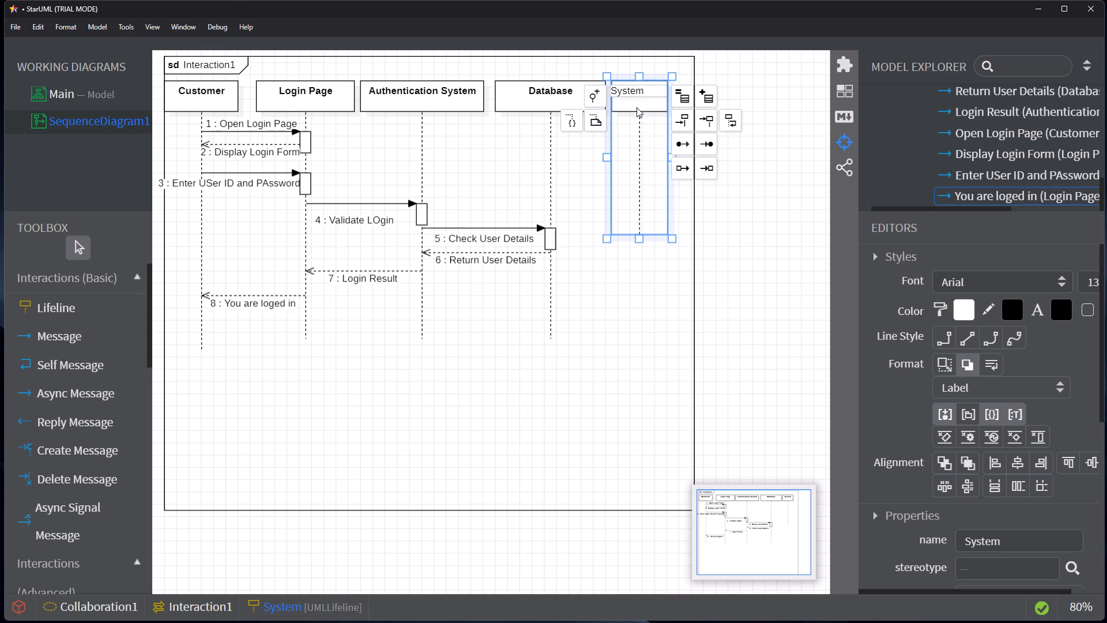
# Save the project in the MY UML folder as Sequence Diagram.mdj.
pyautogui.hotkey('ctrl', 's')
pyautogui.hotkey('ctrl', 's')
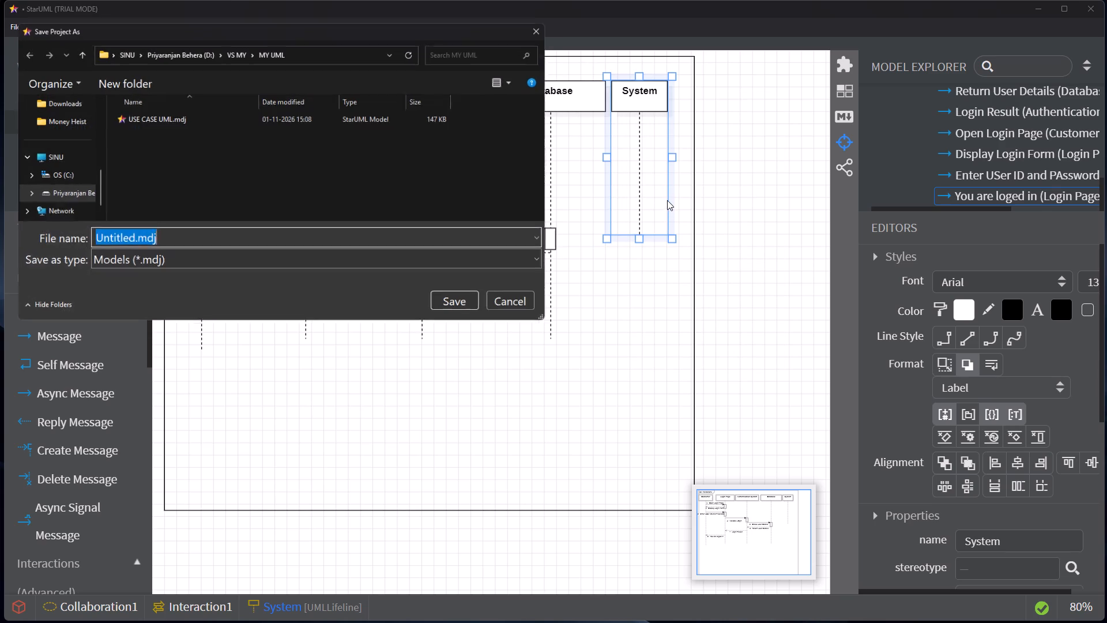
pyautogui.hotkey('ctrl', 's')
pyautogui.hotkey('ctrl', 's')
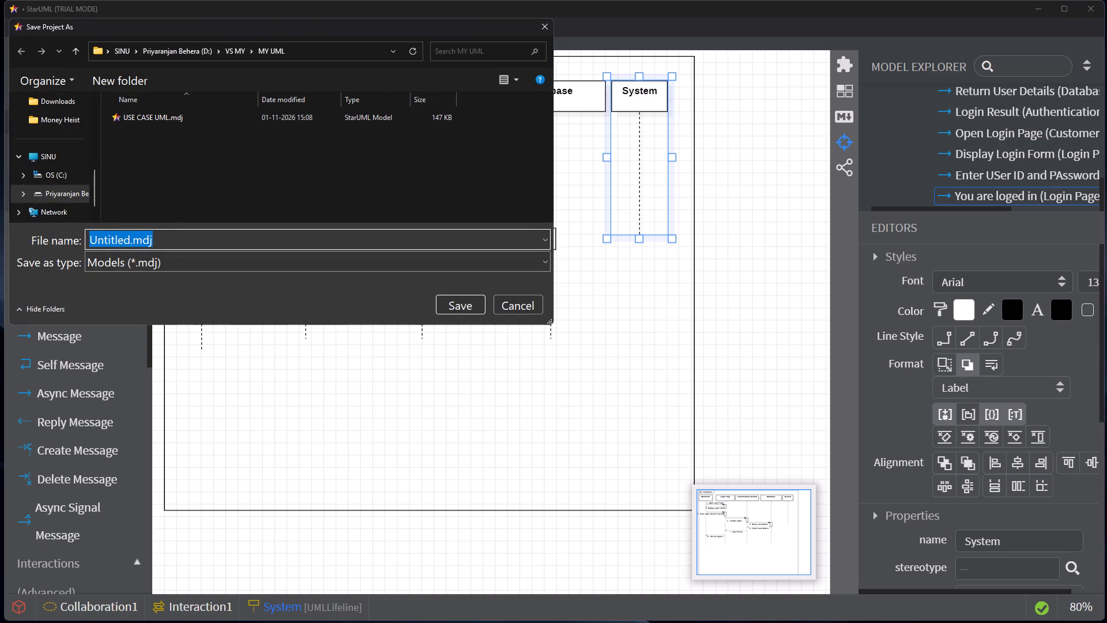
pyautogui.click(133, 237)
pyautogui.press('Left')
pyautogui.press('BackSpace')
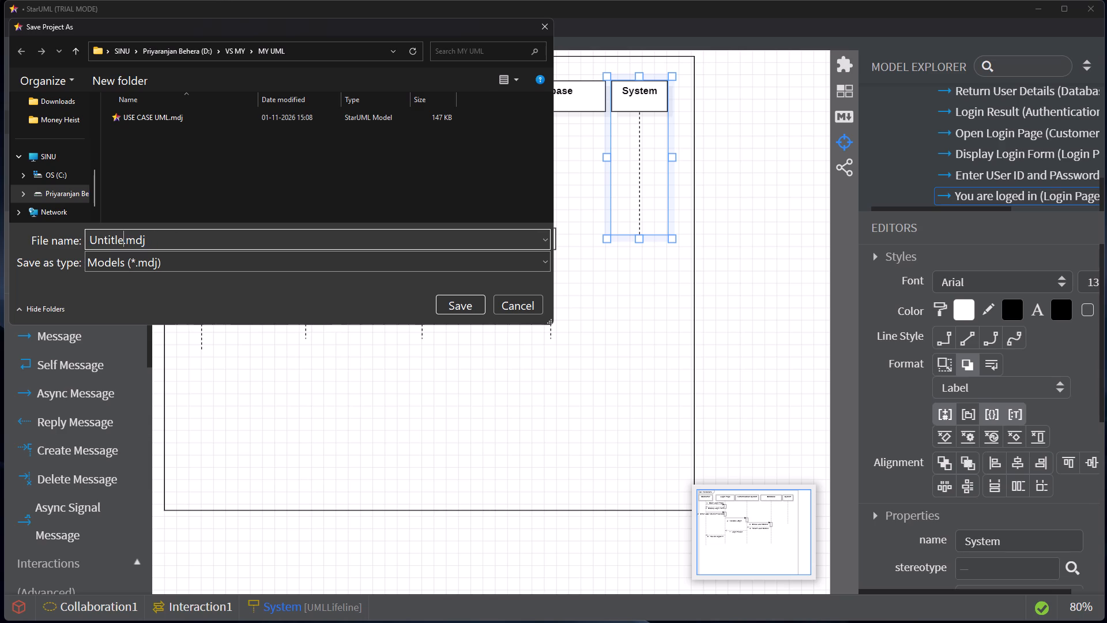
pyautogui.press('BackSpace')
pyautogui.press('BackSpace')
pyautogui.press('BackSpace')
pyautogui.press('BackSpace')
pyautogui.press('BackSpace')
pyautogui.press('BackSpace')
pyautogui.press('BackSpace')
pyautogui.press('BackSpace')
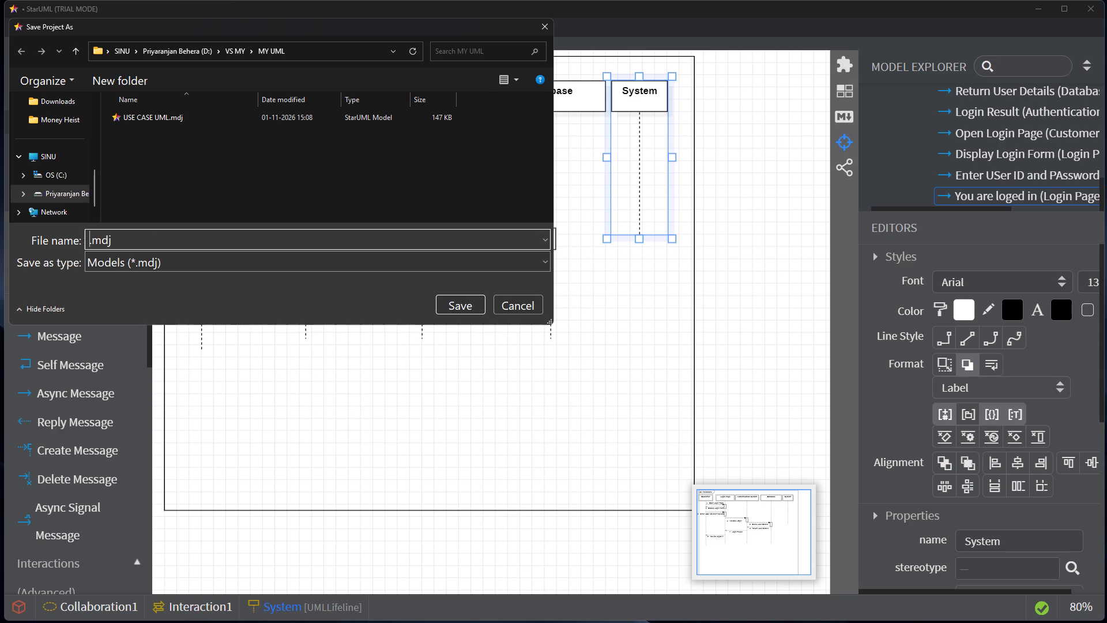
pyautogui.hotkey('shift', 's')
pyautogui.write('equence')
pyautogui.press('space')
pyautogui.write('Diagrap')
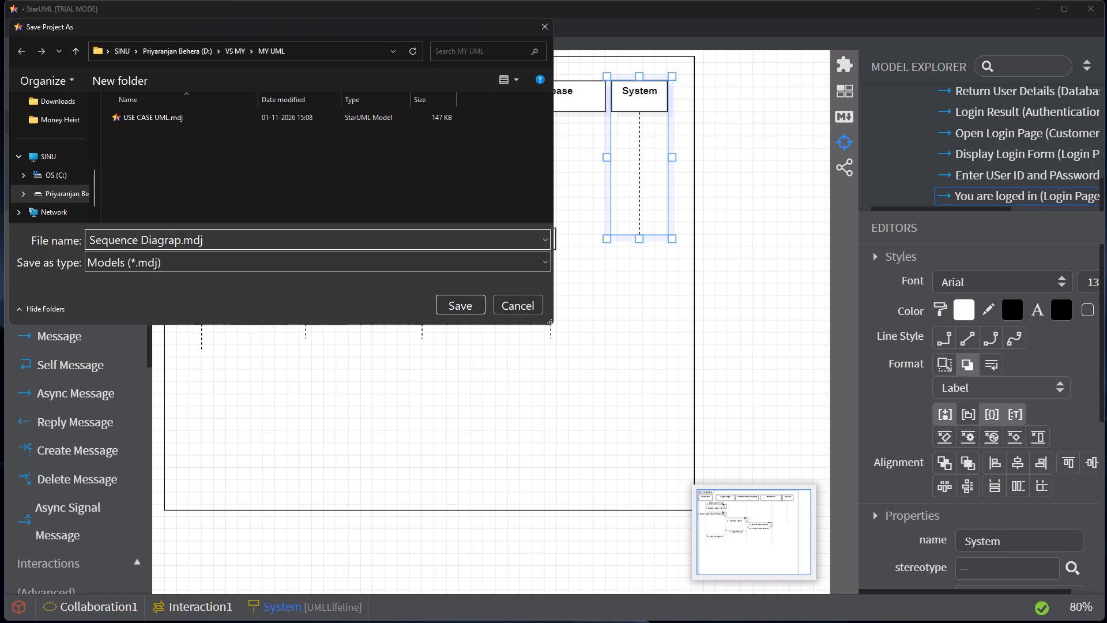
pyautogui.press('BackSpace')
pyautogui.press('m')
pyautogui.press('Return')
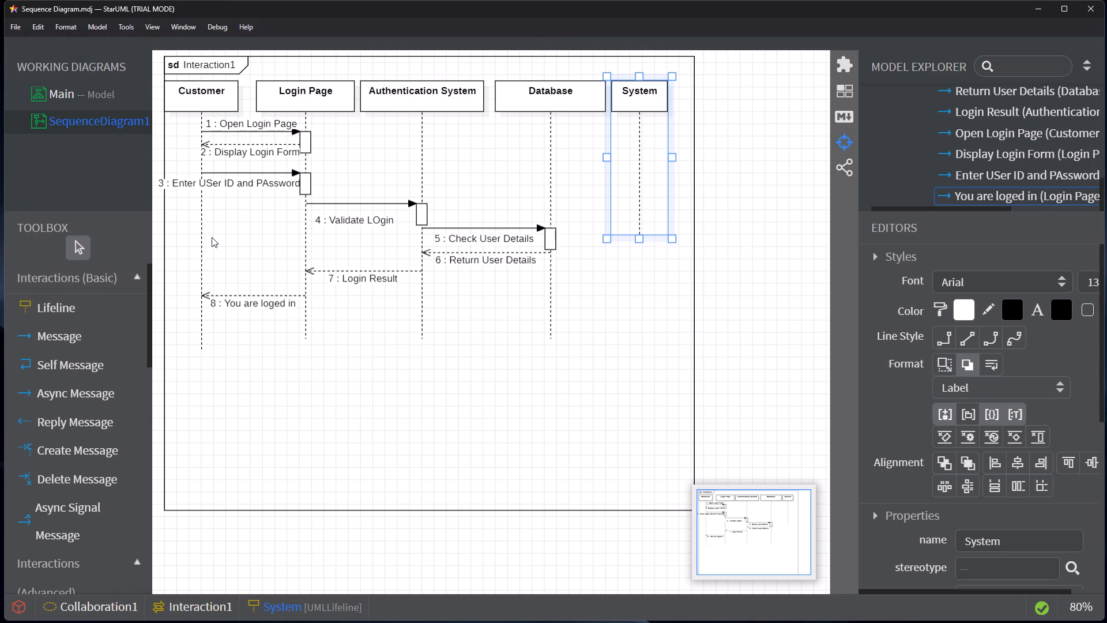
# Close the saved Sequence Diagram project window.
pyautogui.click(1097, 13)
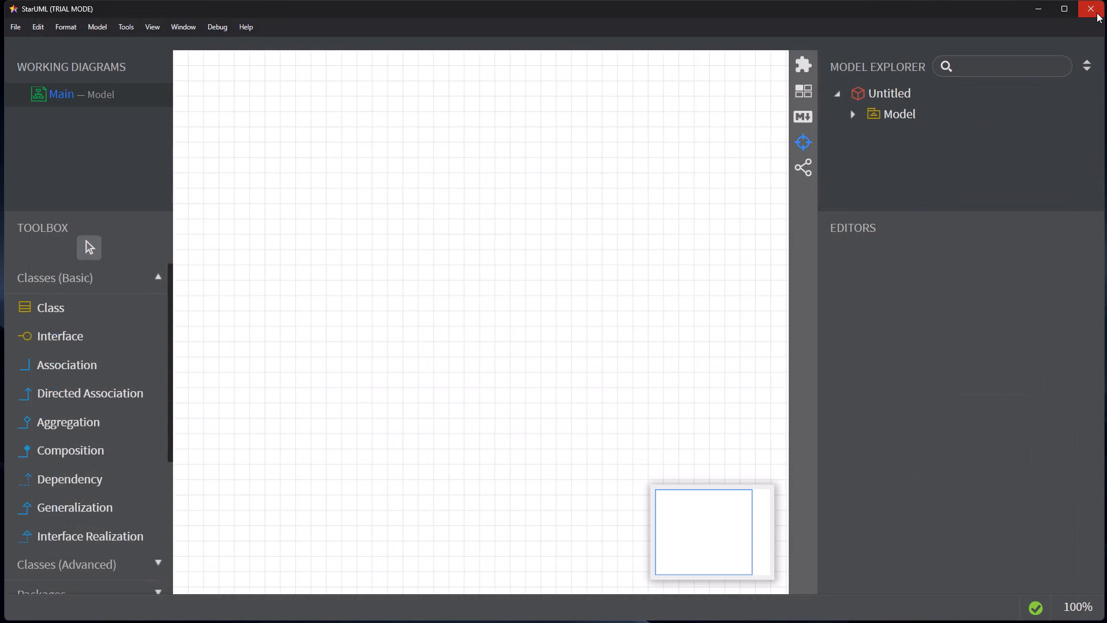